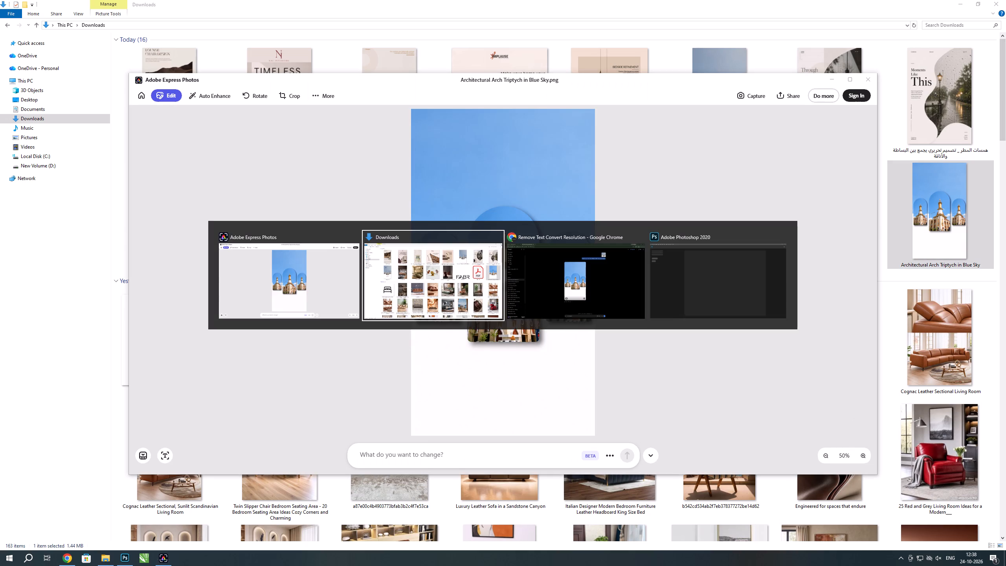
key(alt+Tab)
drag(644, 344, 641, 338)
key(alt+Tab)
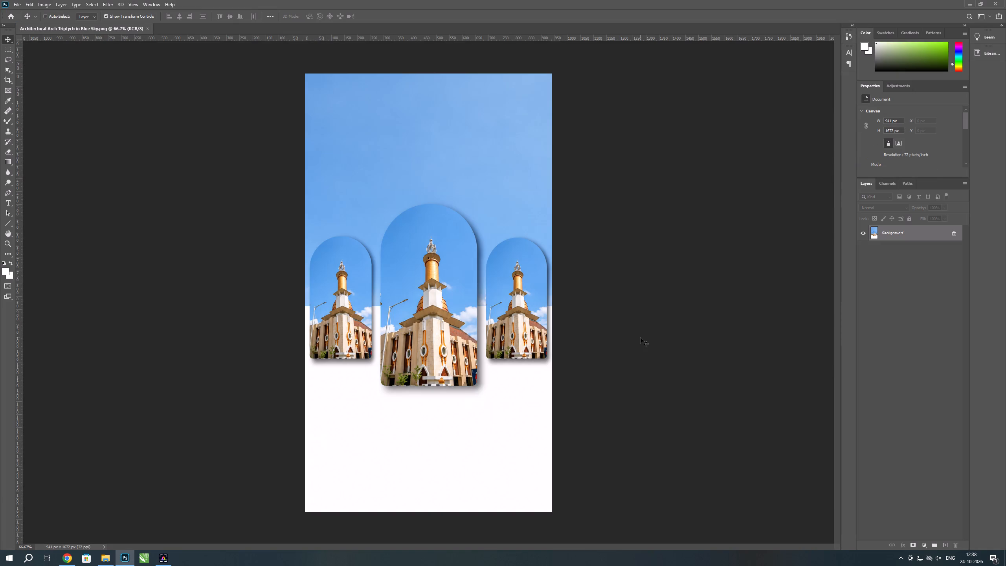
Copy the whole arch triptych picture and create a new white 9 x 12 inch RGB document at 300 ppi.
key(ctrl+a)
key(ctrl+c)
key(ctrl+n)
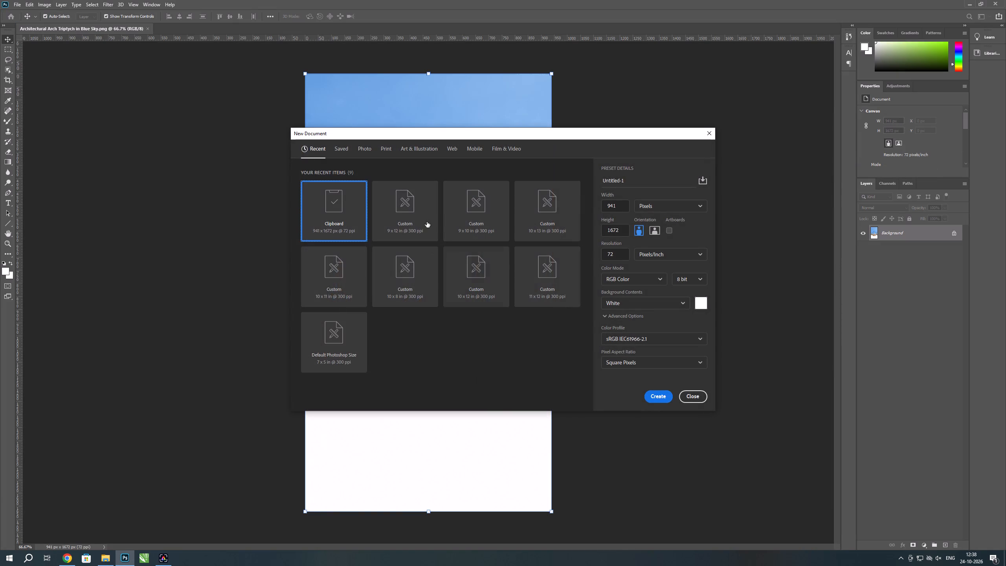
click(414, 215)
click(663, 395)
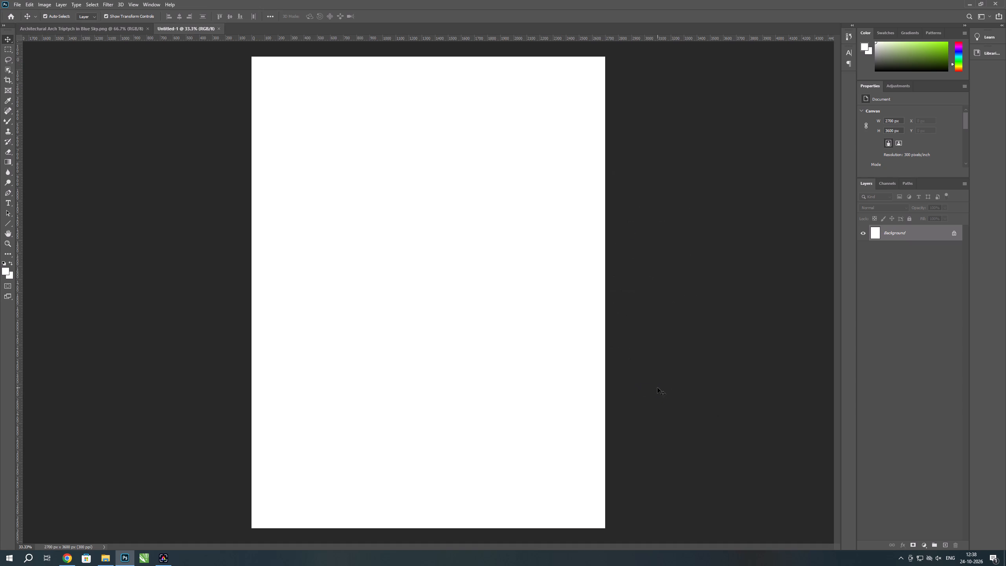
Paste the arch triptych picture into the new document, scale it to about 287% to fill the page width, and centre it.
key(ctrl+v)
key(ctrl+t)
drag(443, 292, 303, 149)
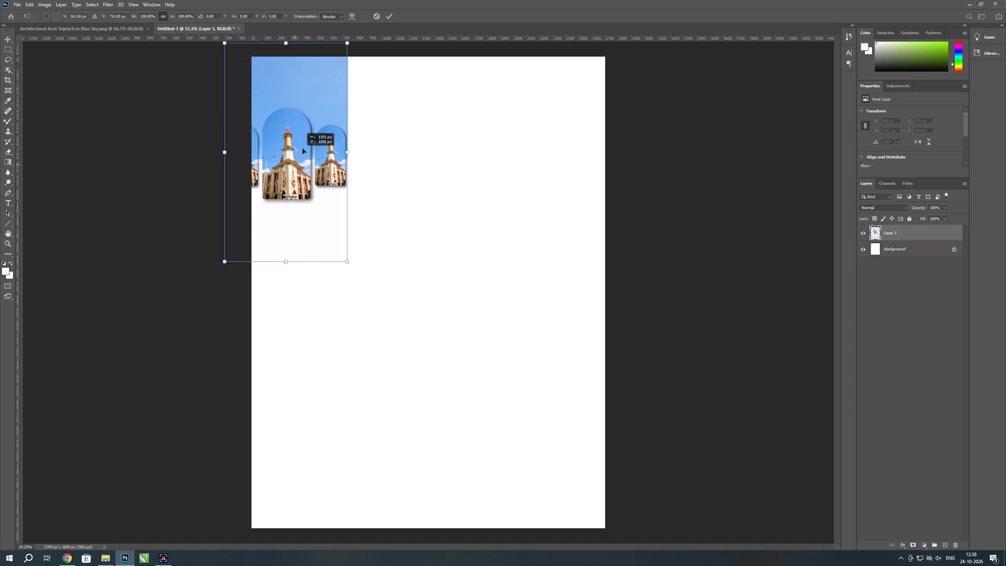
drag(303, 149, 327, 143)
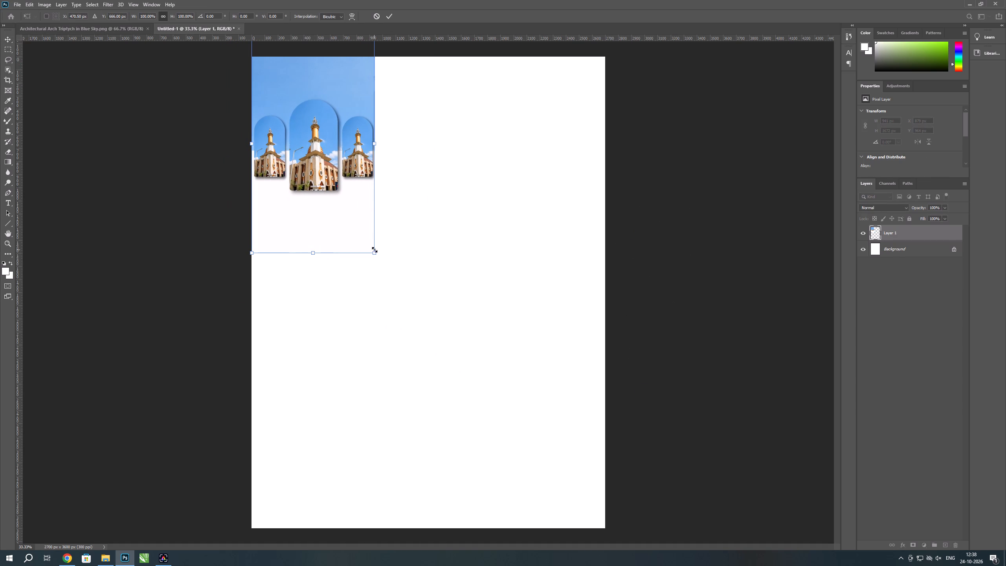
drag(375, 252, 670, 565)
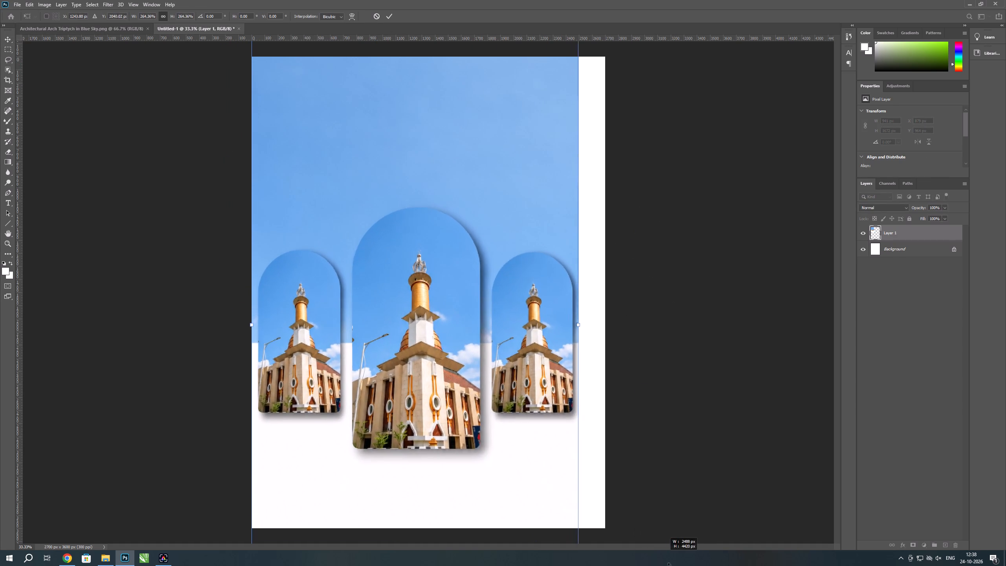
drag(670, 565, 727, 565)
scroll(530, 174, down, 5)
drag(409, 257, 416, 253)
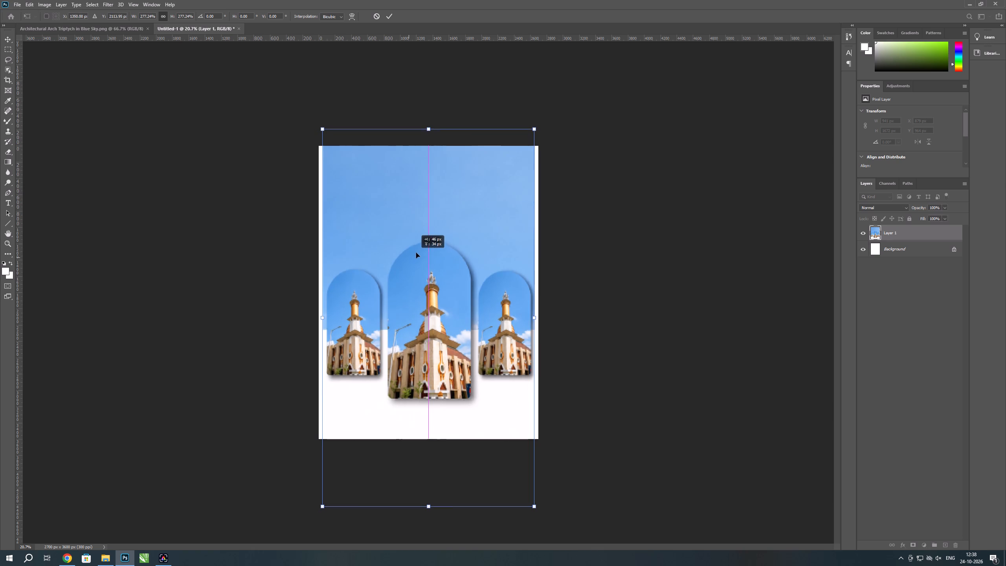
drag(416, 253, 408, 228)
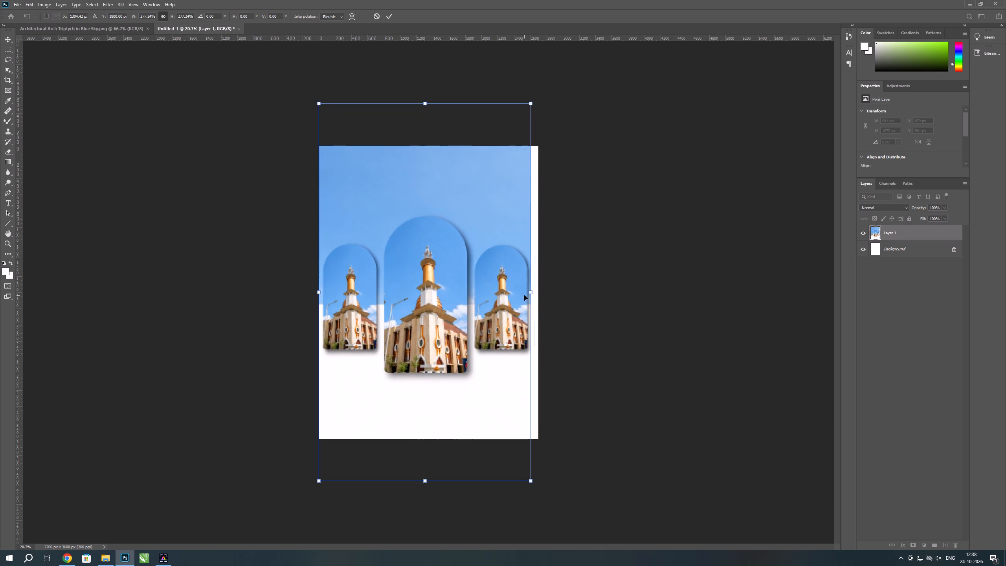
drag(535, 291, 542, 292)
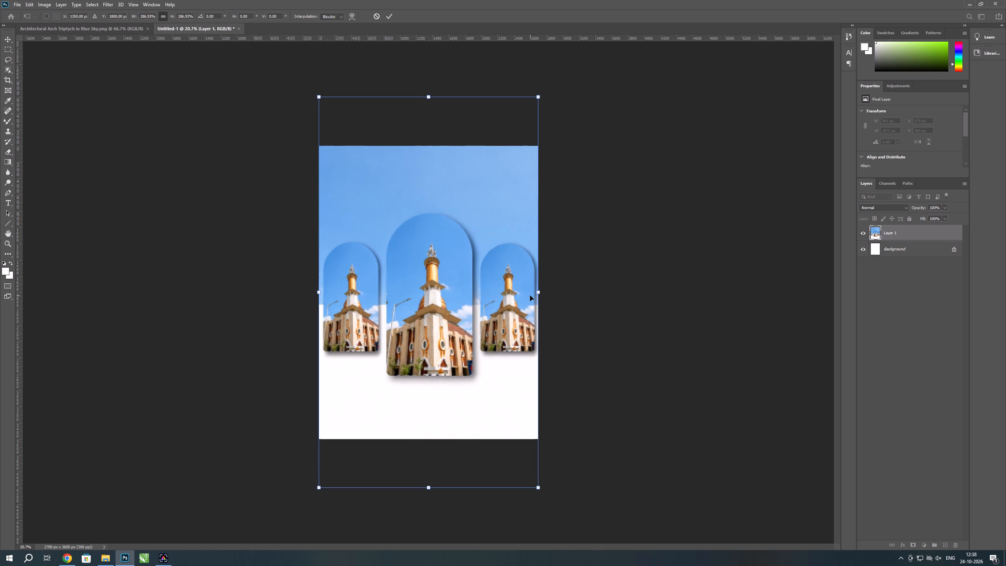
key(Return)
click(605, 298)
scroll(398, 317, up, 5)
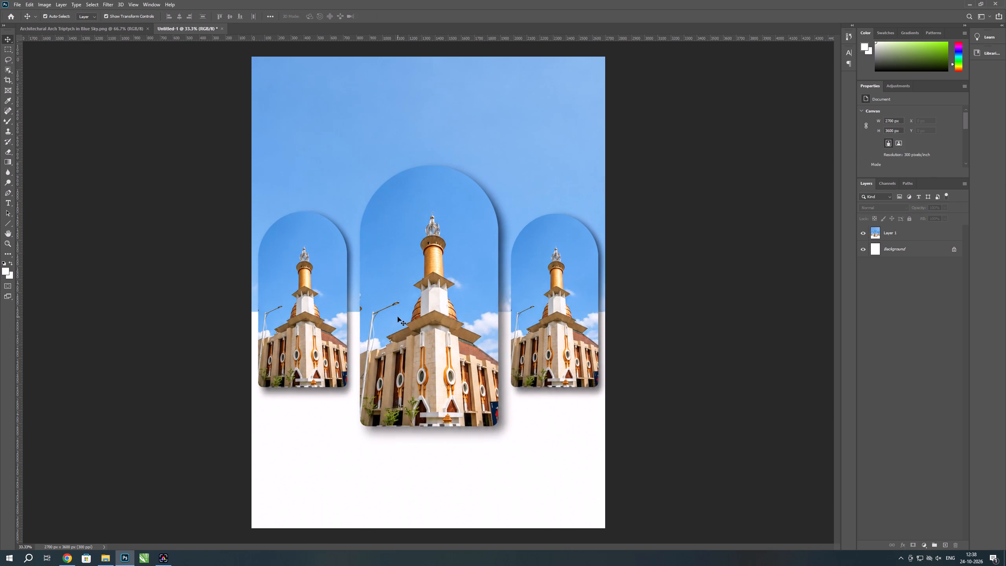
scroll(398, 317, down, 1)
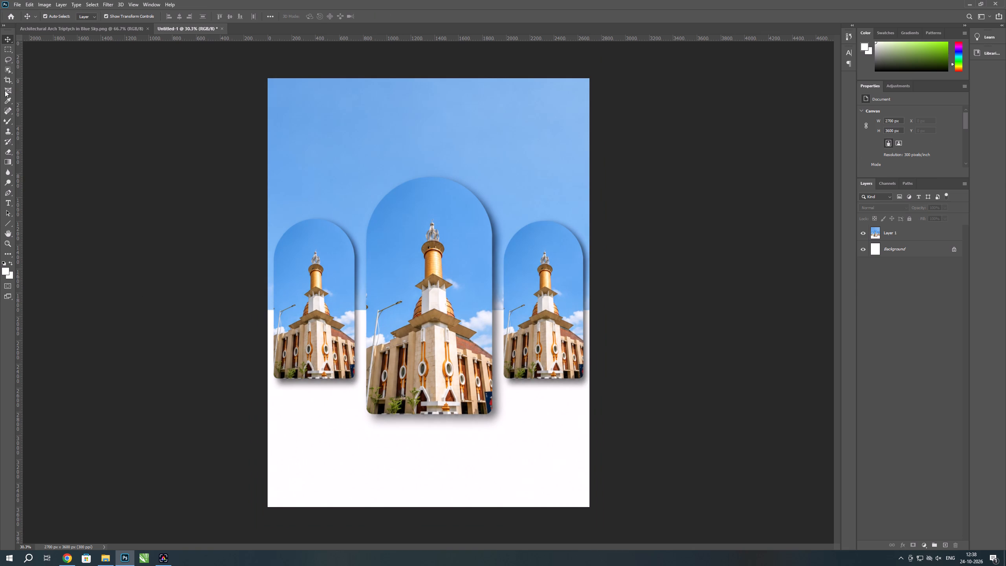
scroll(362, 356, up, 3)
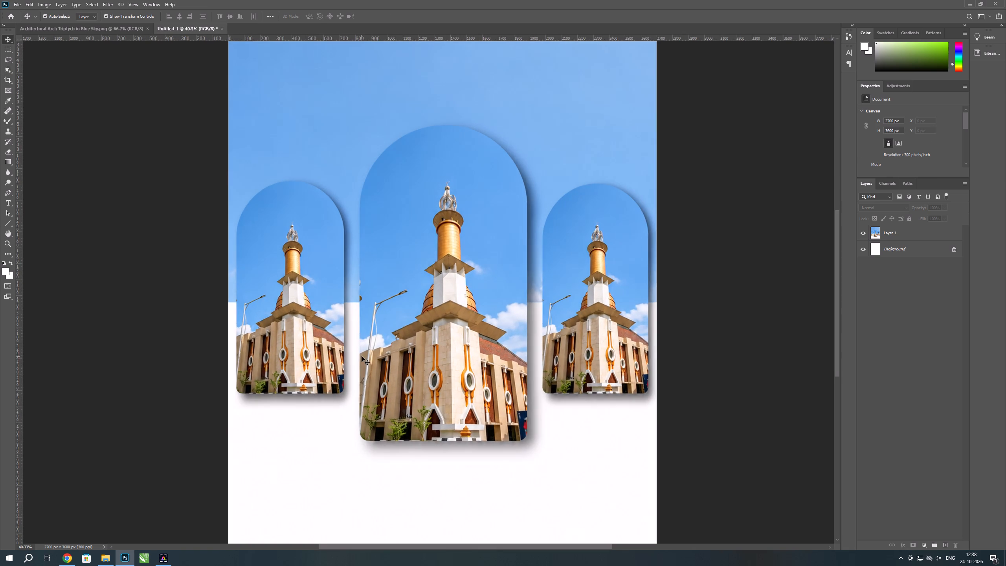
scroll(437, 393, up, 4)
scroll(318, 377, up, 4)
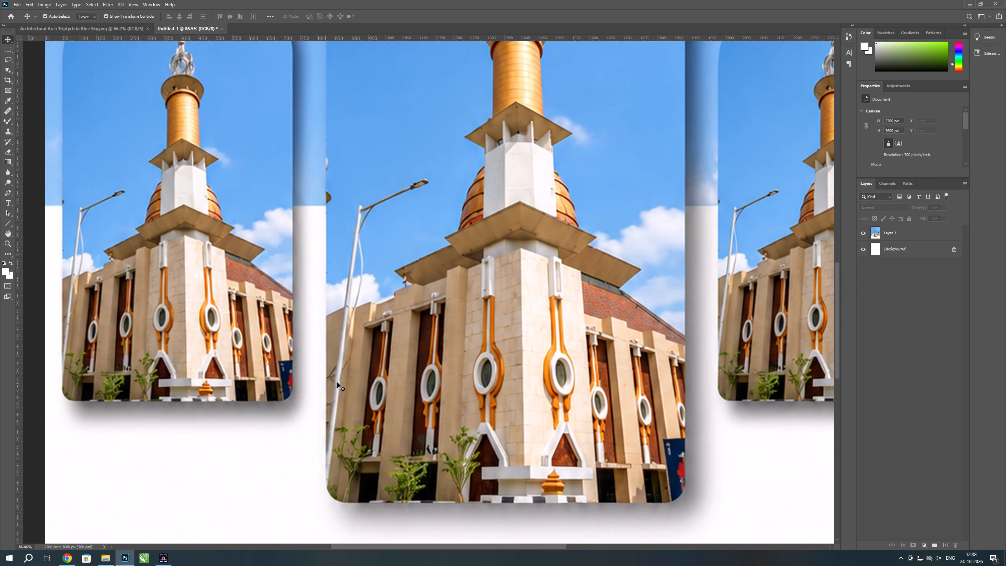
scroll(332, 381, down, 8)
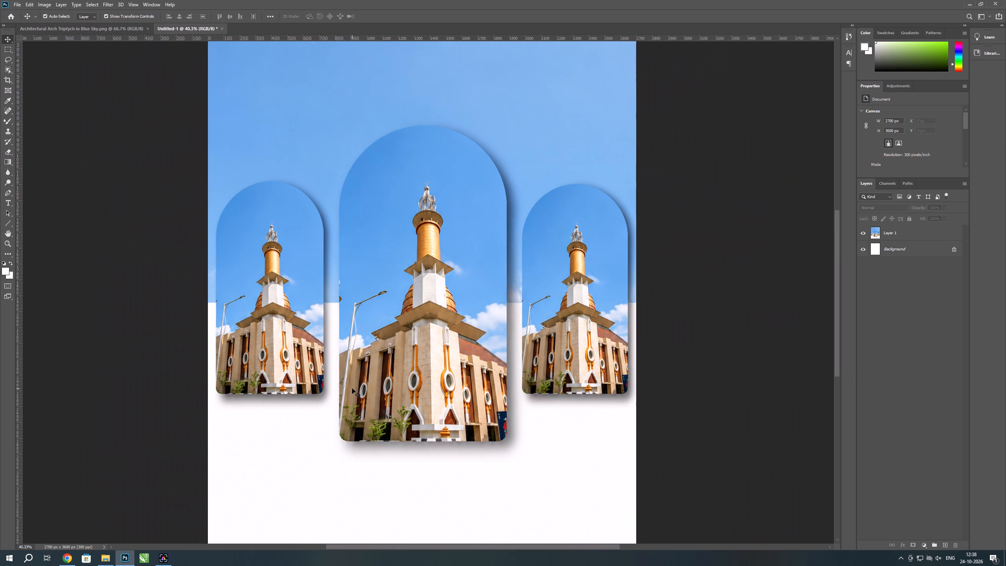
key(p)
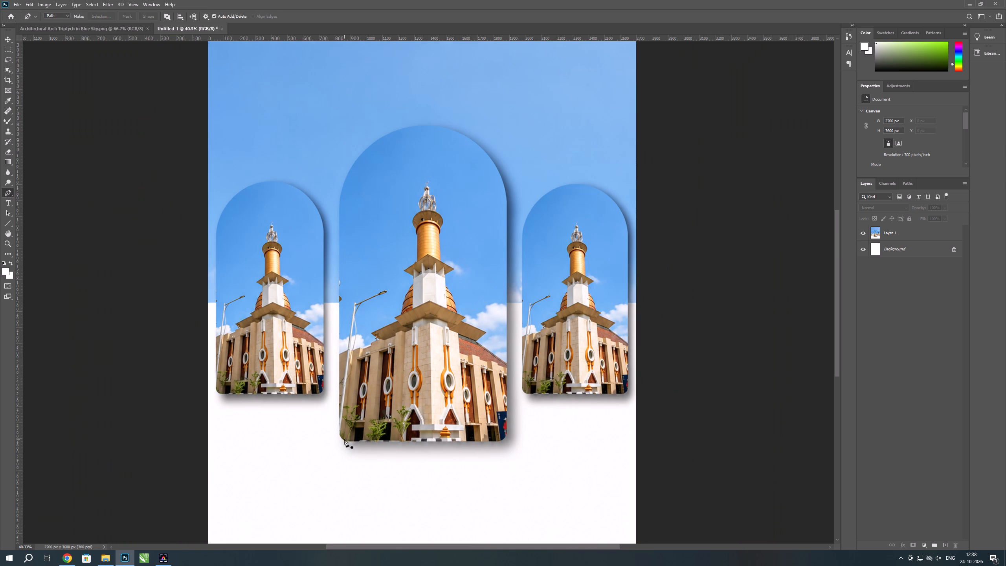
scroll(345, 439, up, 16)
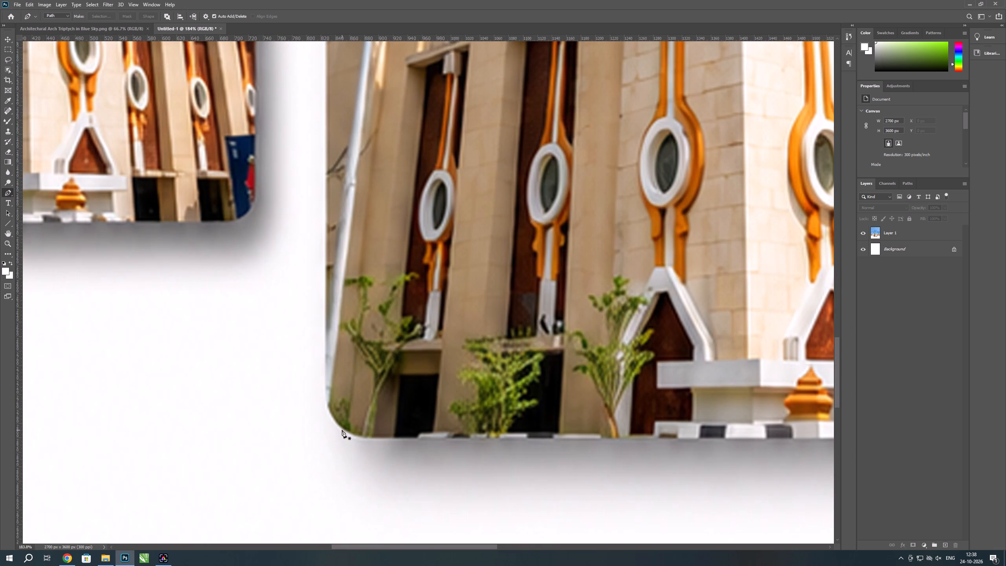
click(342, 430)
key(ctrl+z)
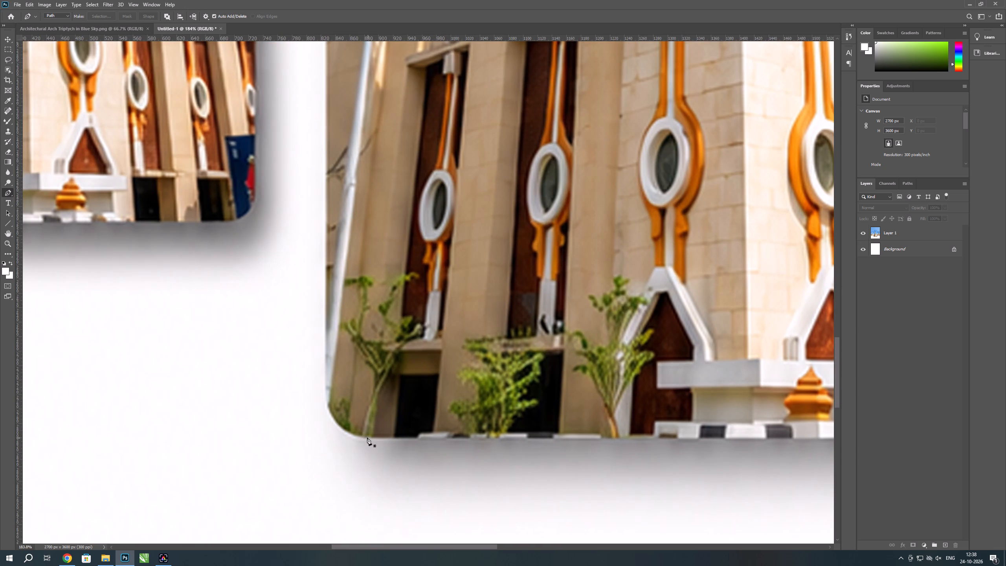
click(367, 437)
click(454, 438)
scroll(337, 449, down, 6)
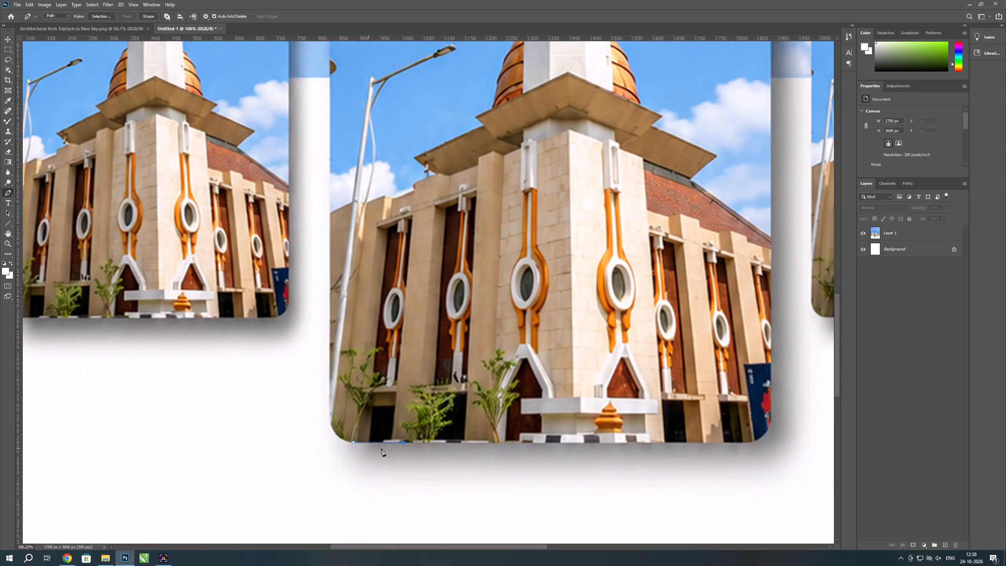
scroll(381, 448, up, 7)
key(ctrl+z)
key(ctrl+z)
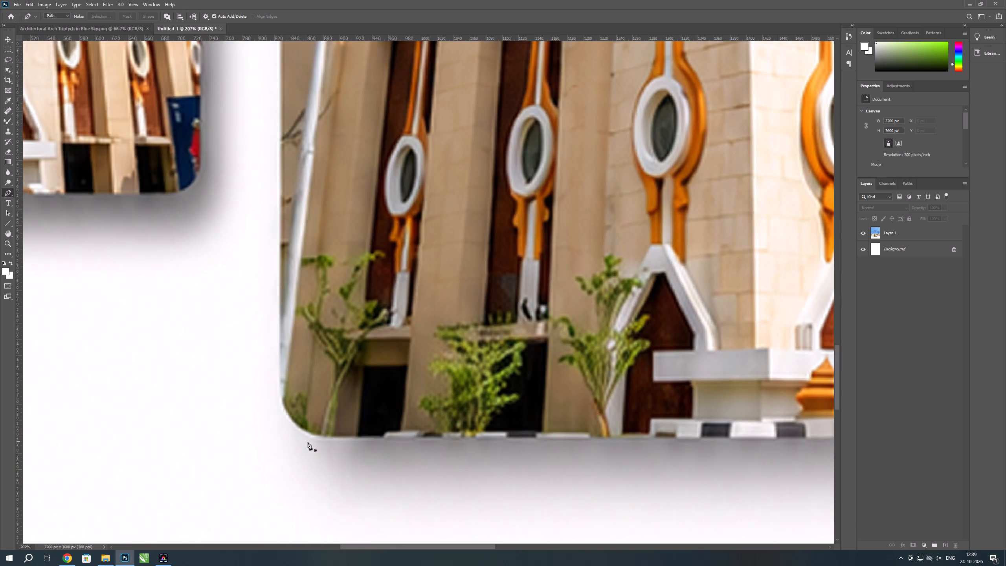
Start a Pen tool path at the lower-left corner of the right-hand arch and trace along its bottom edge.
scroll(305, 445, down, 16)
scroll(564, 401, up, 12)
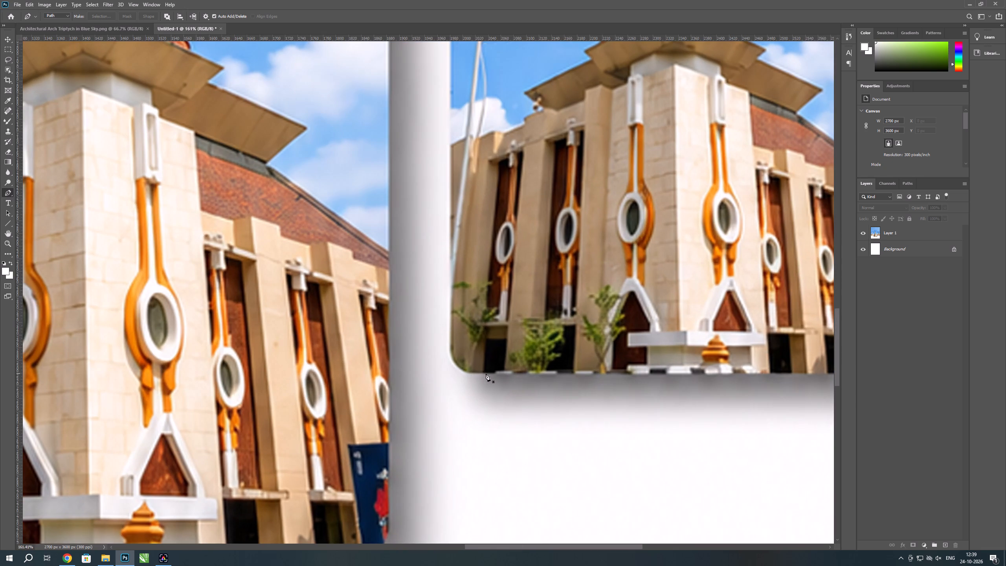
click(468, 373)
click(563, 377)
click(764, 375)
scroll(391, 411, down, 7)
scroll(589, 393, up, 6)
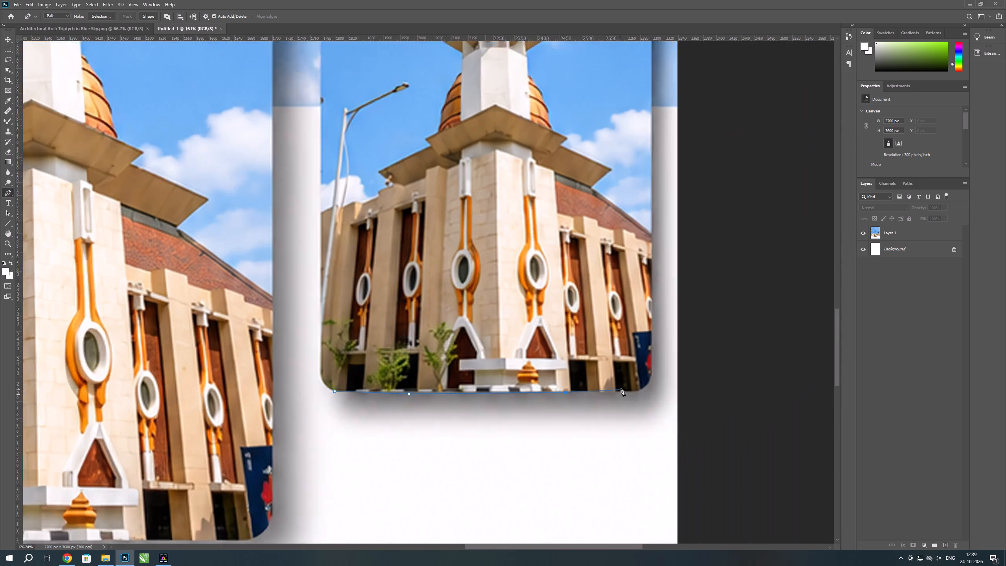
click(639, 393)
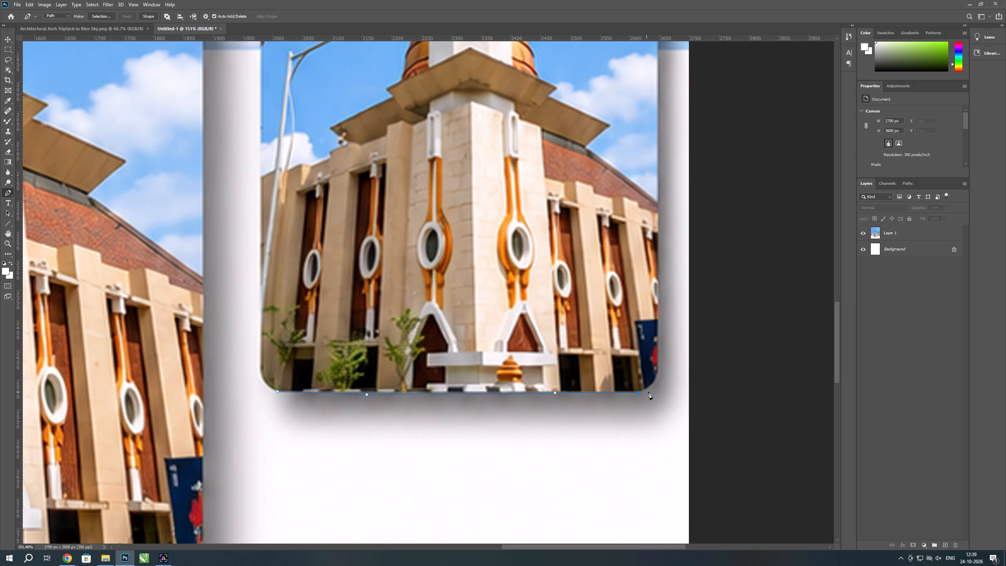
Continue the path around the right-hand arch's lower-right rounded corner with closely spaced anchor points, replacing the ill-fitting ones.
drag(650, 388, 654, 384)
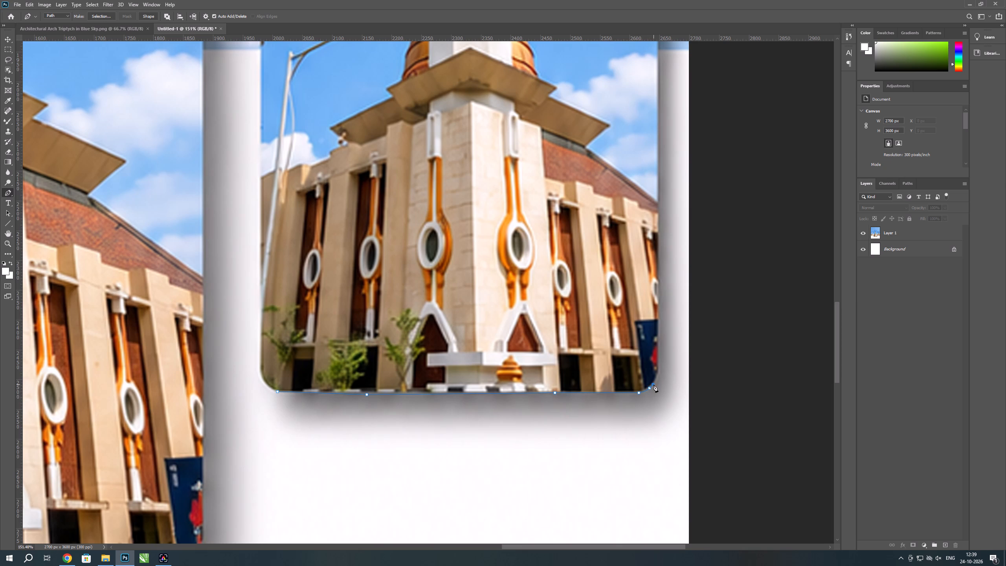
click(654, 384)
drag(658, 373, 659, 362)
click(659, 362)
scroll(650, 461, down, 2)
scroll(648, 385, up, 12)
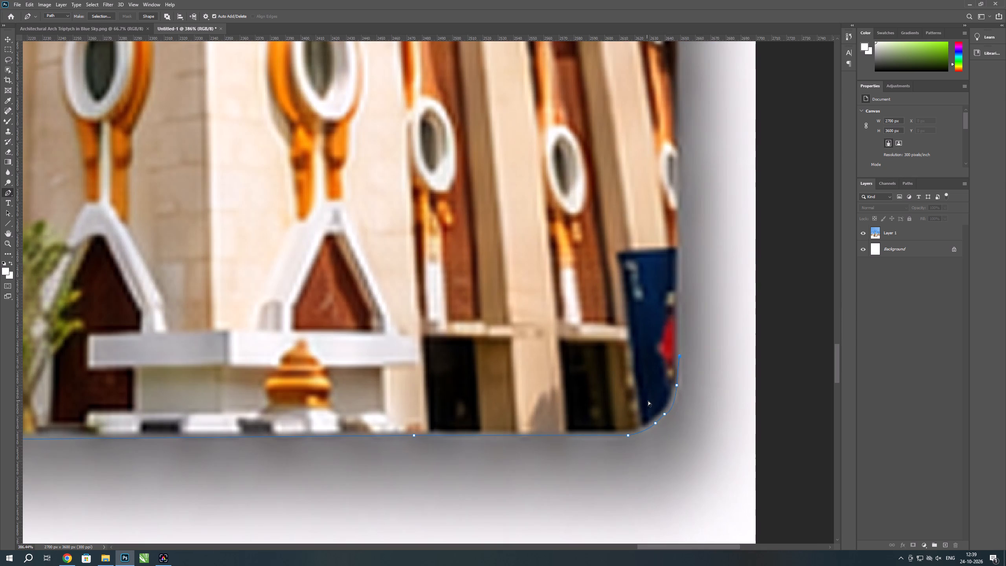
key(ctrl+z)
key(ctrl+z)
drag(679, 394, 683, 381)
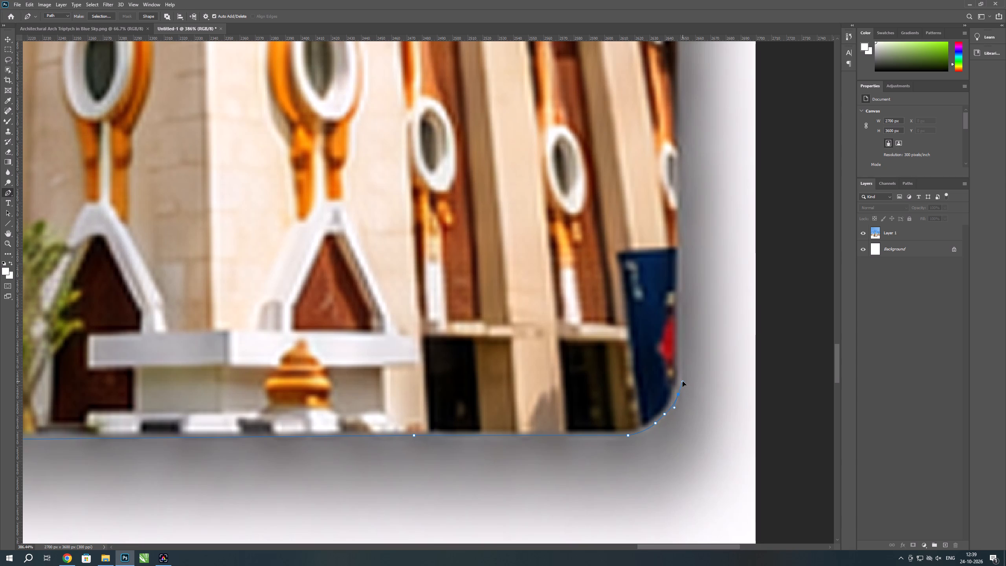
drag(683, 381, 681, 380)
click(681, 380)
Continue the Pen path straight up the right-hand arch's right edge to where its curved top begins.
scroll(645, 410, down, 2)
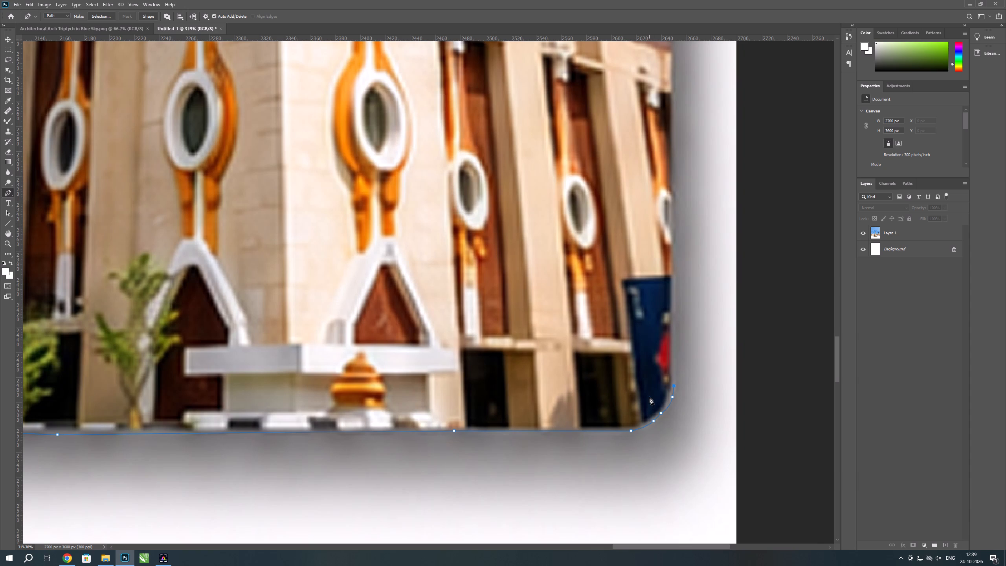
scroll(687, 378, up, 4)
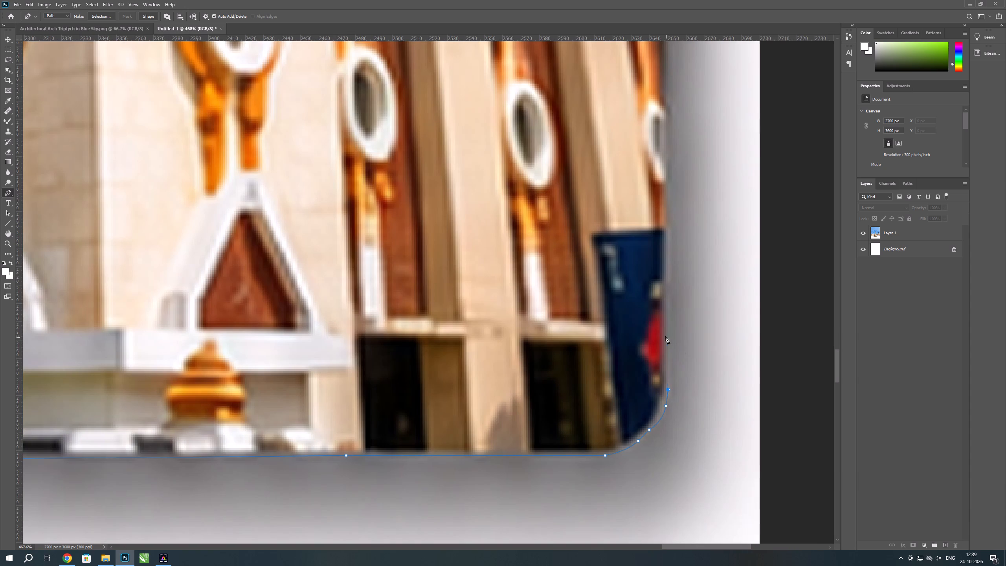
click(670, 338)
scroll(668, 410, down, 5)
scroll(639, 451, down, 3)
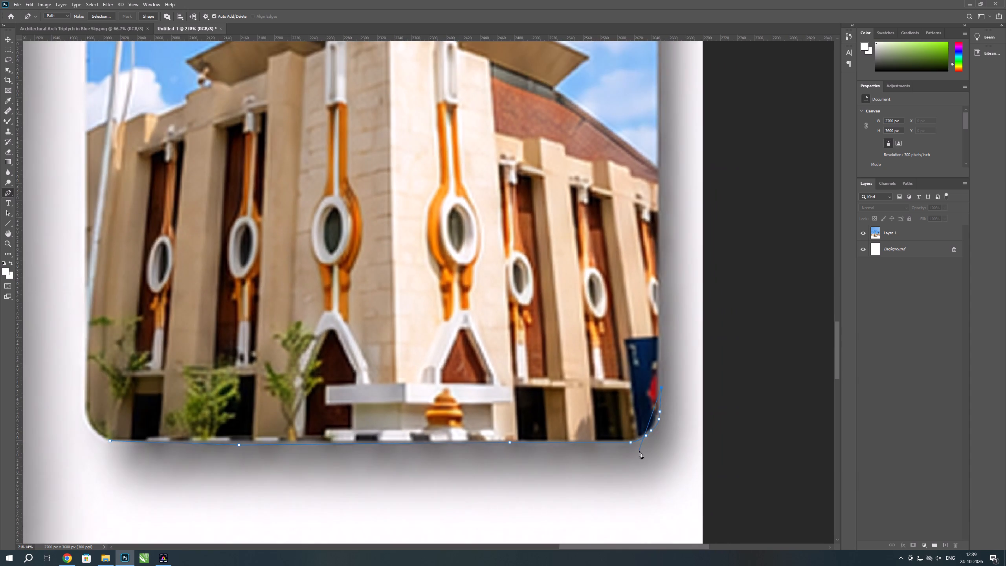
scroll(641, 206, up, 5)
click(674, 211)
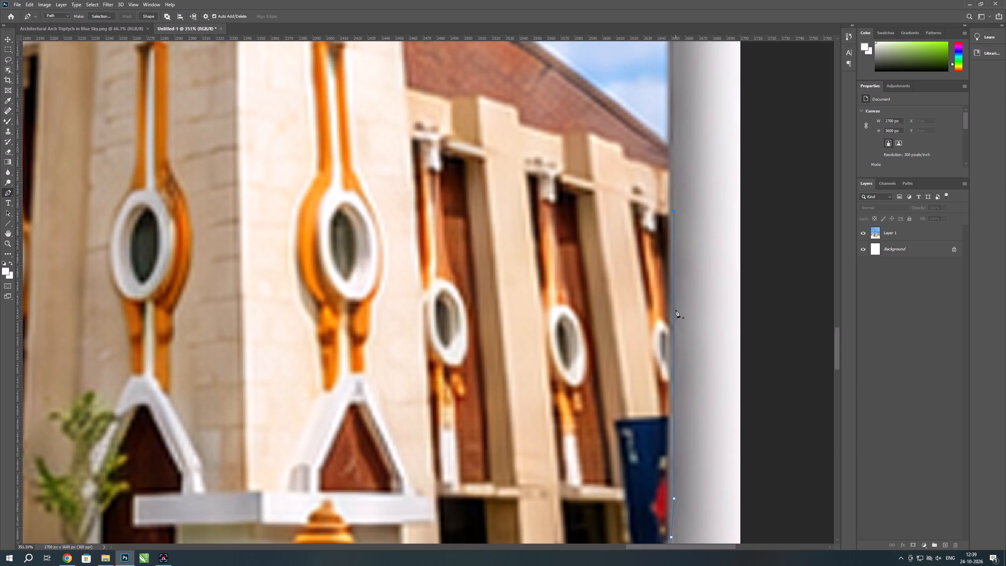
scroll(680, 335, down, 12)
scroll(668, 264, up, 5)
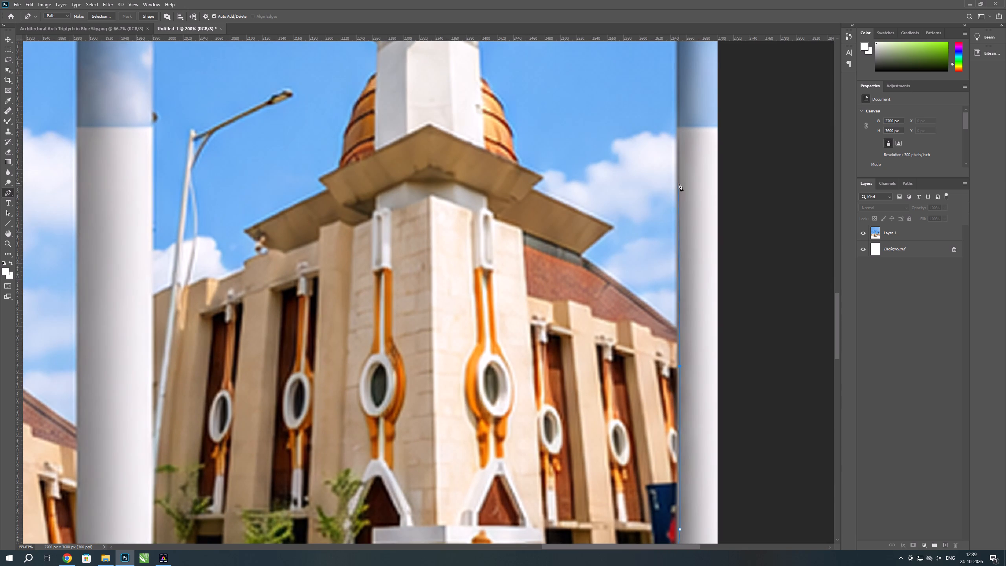
click(679, 182)
scroll(665, 416, down, 7)
scroll(611, 226, up, 5)
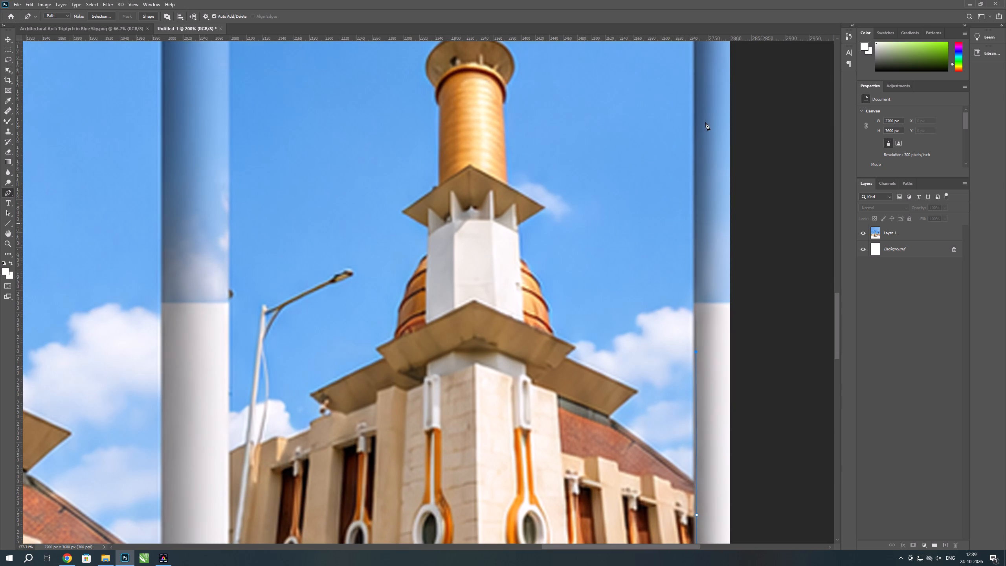
click(695, 122)
scroll(630, 329, down, 6)
scroll(586, 381, down, 6)
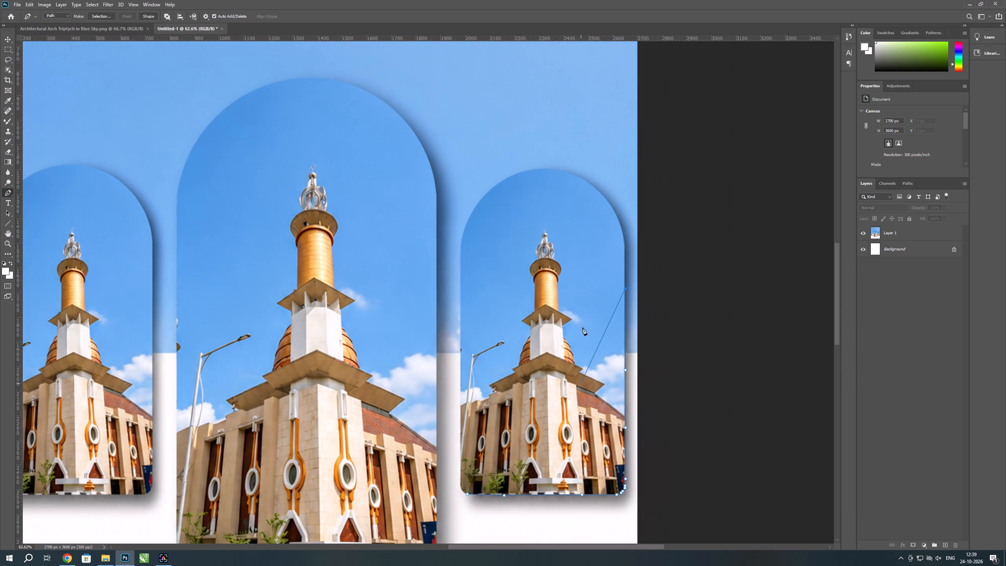
scroll(598, 175, up, 5)
scroll(641, 344, up, 4)
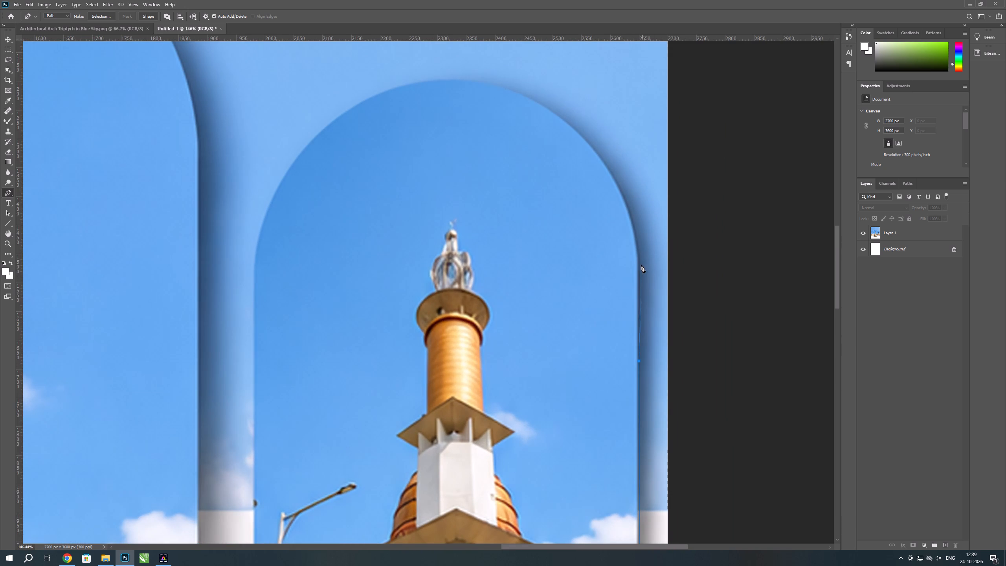
click(639, 265)
Trace the right shoulder of the right-hand arch's curved top with smooth anchor points, replacing the misplaced first one.
click(639, 252)
key(ctrl+z)
drag(635, 234, 632, 222)
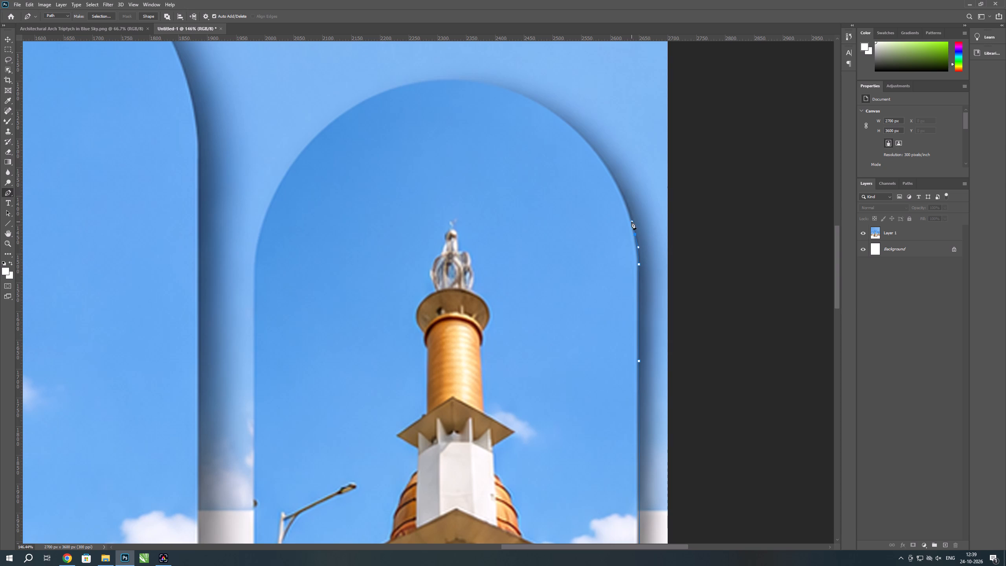
click(632, 222)
scroll(534, 180, up, 2)
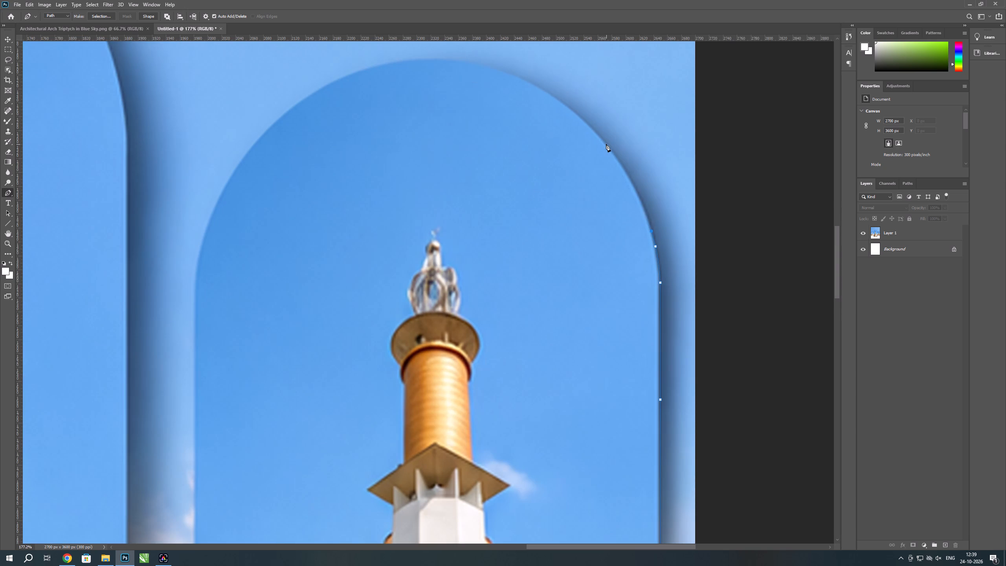
drag(606, 144, 575, 109)
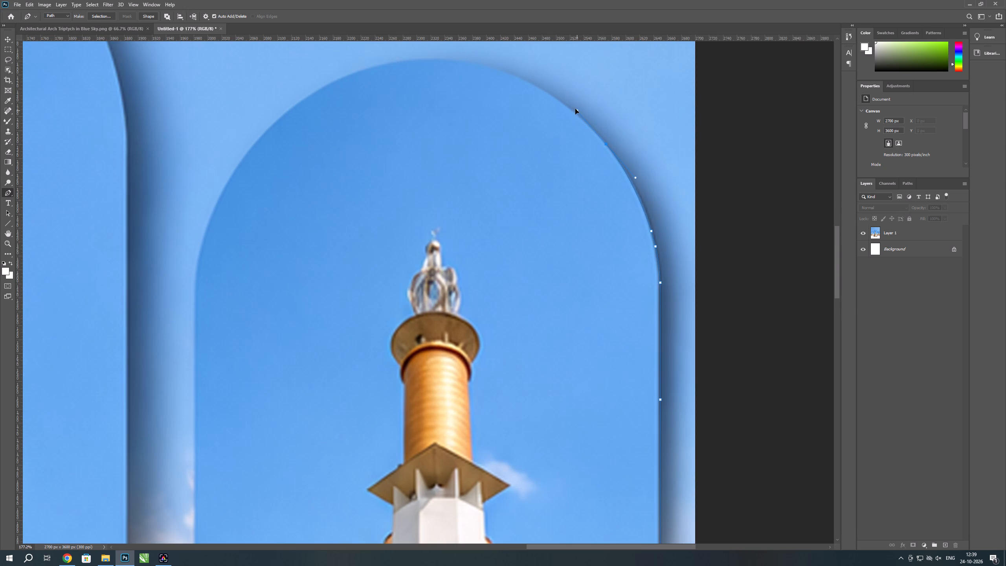
drag(575, 109, 571, 107)
click(571, 107)
Continue the path along the upper curve of the right-hand arch to its apex.
scroll(407, 66, up, 1)
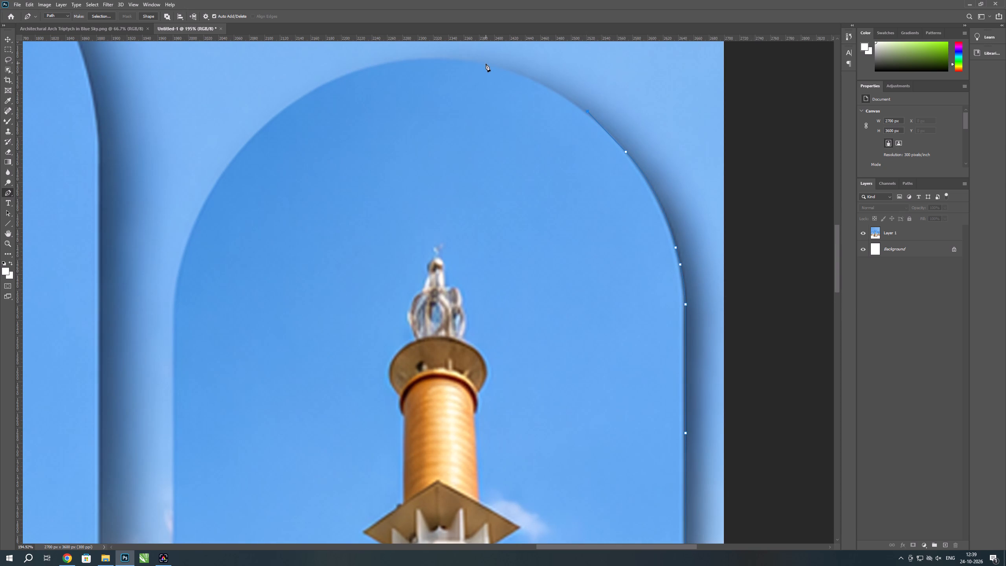
drag(486, 64, 448, 59)
alt+click(486, 62)
scroll(639, 239, down, 5)
scroll(368, 132, up, 5)
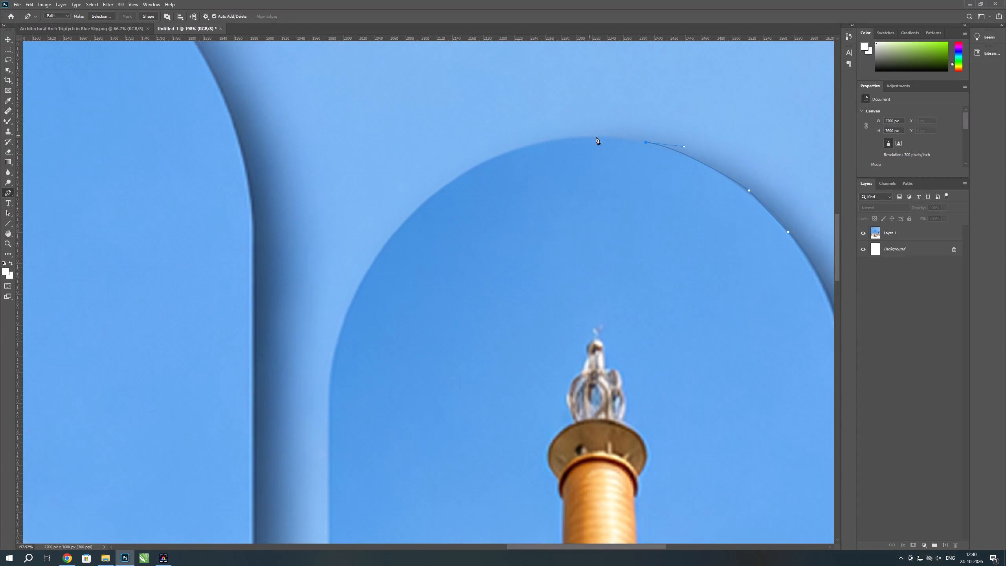
drag(609, 138, 592, 136)
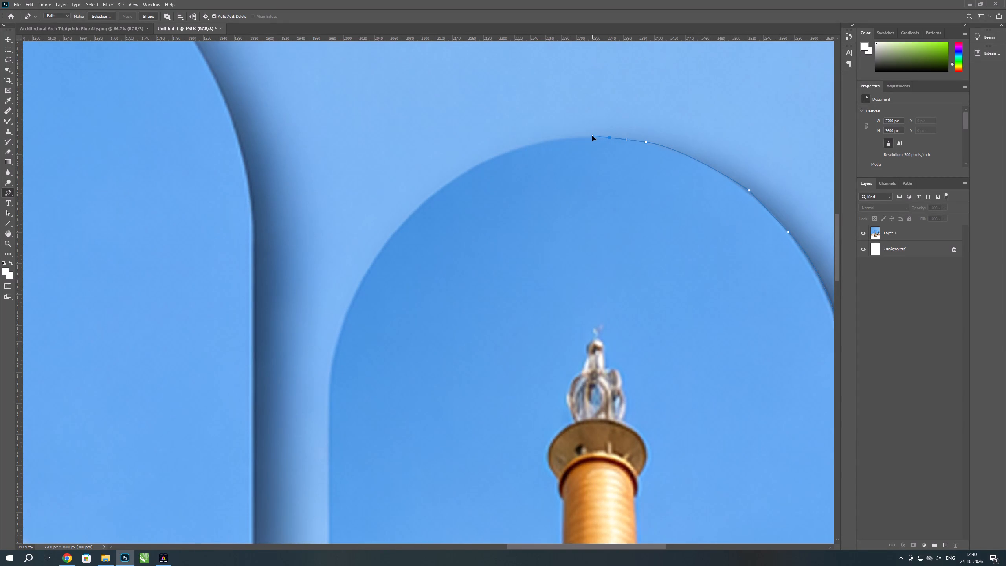
drag(592, 136, 590, 137)
click(590, 137)
Extend the path from the apex down the upper-left shoulder of the right-hand arch with curved segments.
drag(499, 155, 496, 156)
drag(496, 156, 467, 171)
click(467, 171)
drag(404, 222, 389, 239)
click(389, 239)
Trace the lower part of the arch's left curve to its straight left side, re-placing anchor points that miss the edge.
scroll(475, 79, down, 5)
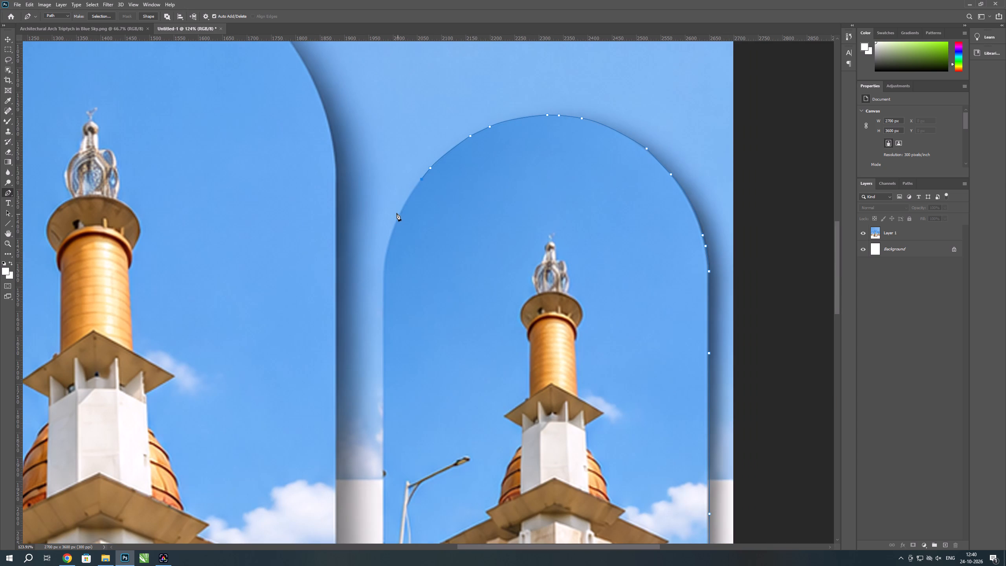
drag(400, 214, 395, 226)
scroll(395, 226, up, 6)
key(ctrl+z)
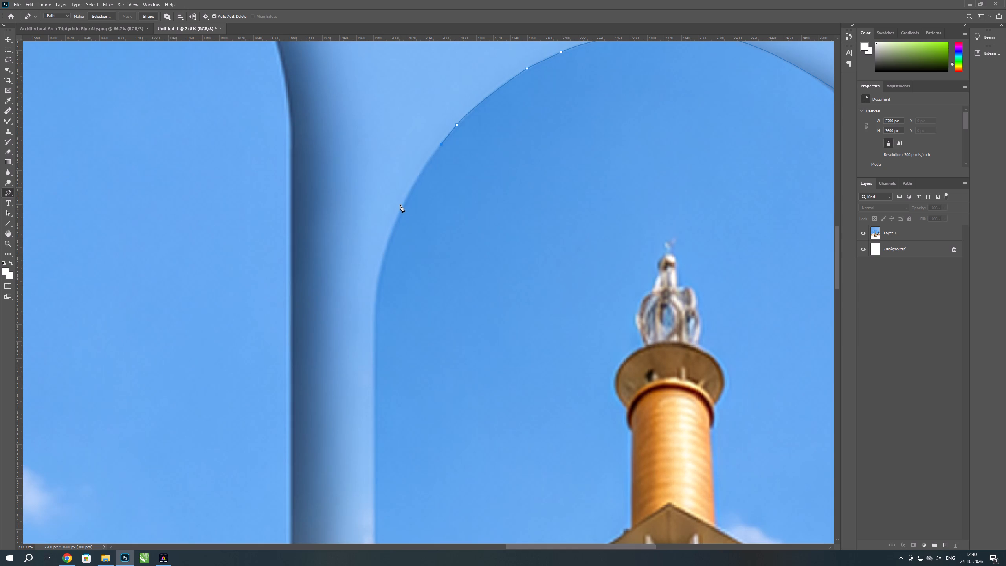
drag(401, 207, 389, 232)
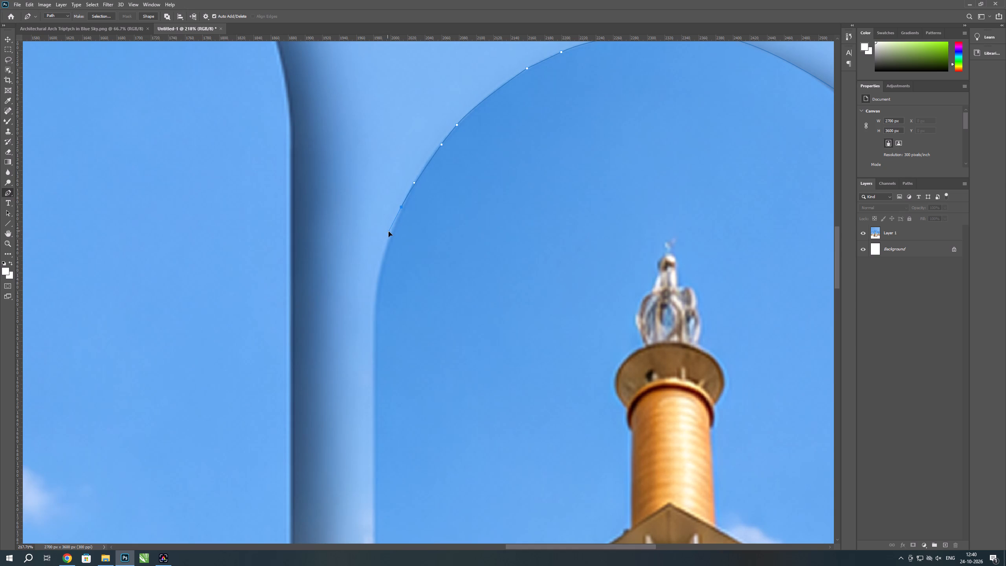
drag(389, 232, 389, 237)
click(389, 237)
click(379, 270)
scroll(413, 157, down, 5)
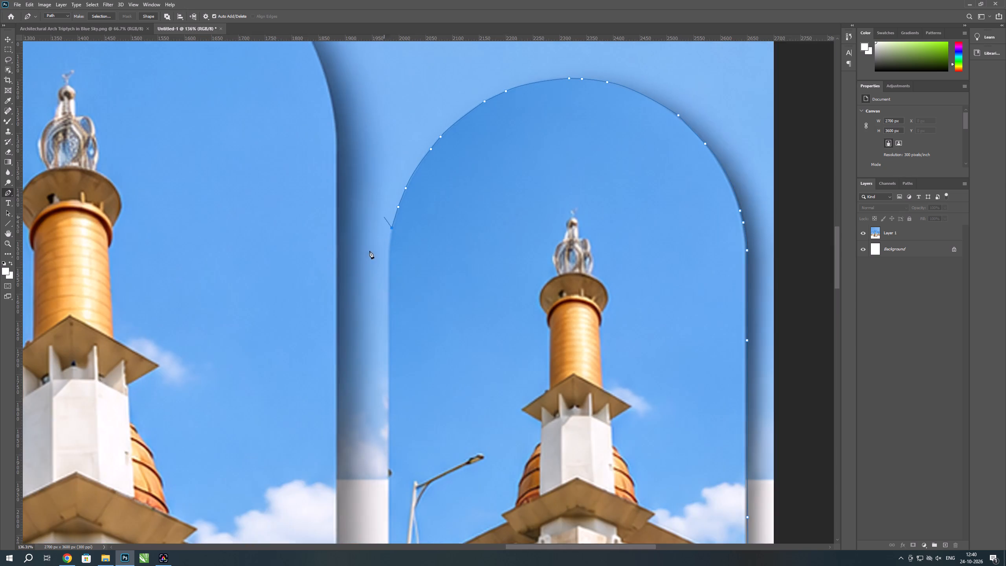
scroll(367, 279, up, 5)
click(395, 229)
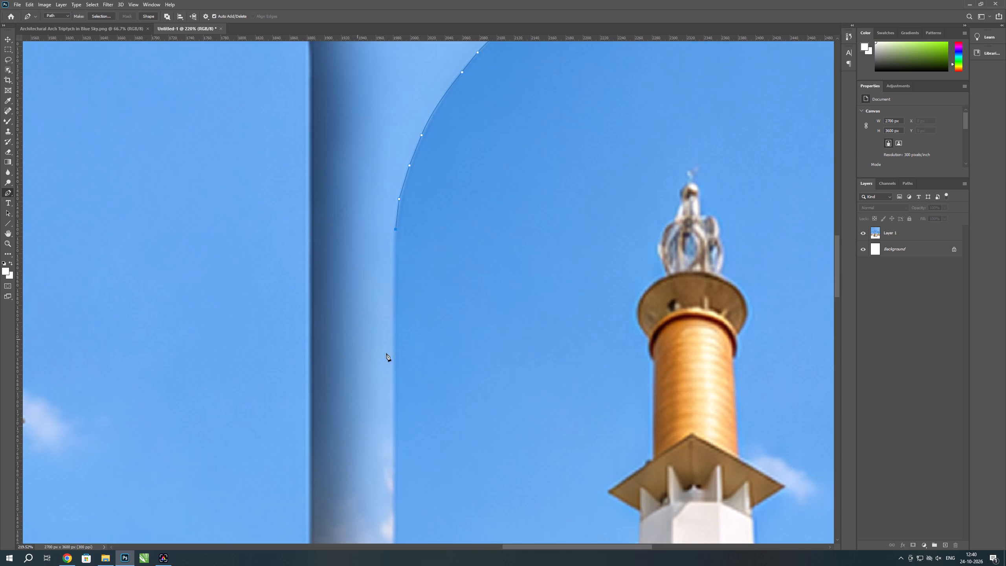
key(ctrl+z)
click(392, 227)
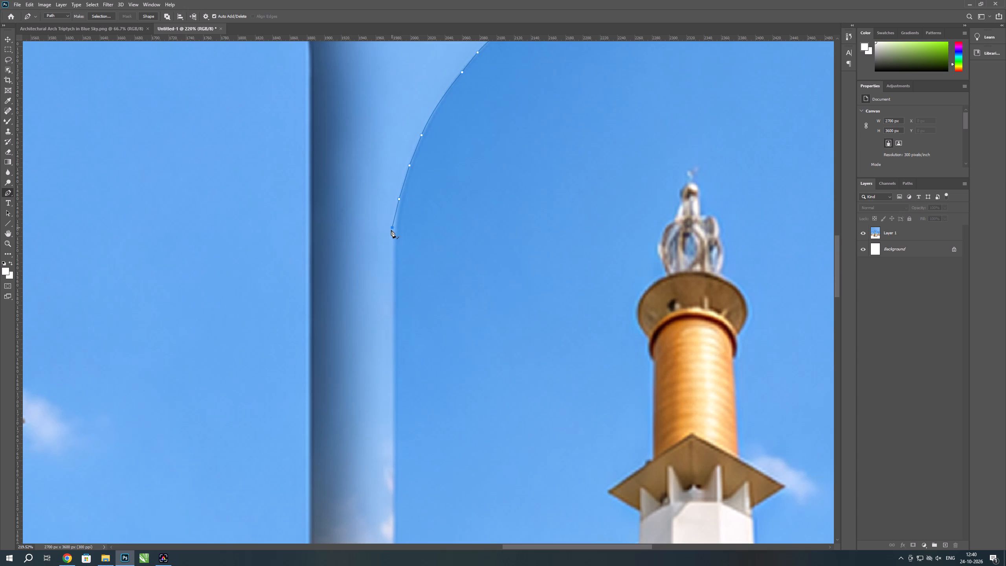
key(ctrl+z)
click(395, 231)
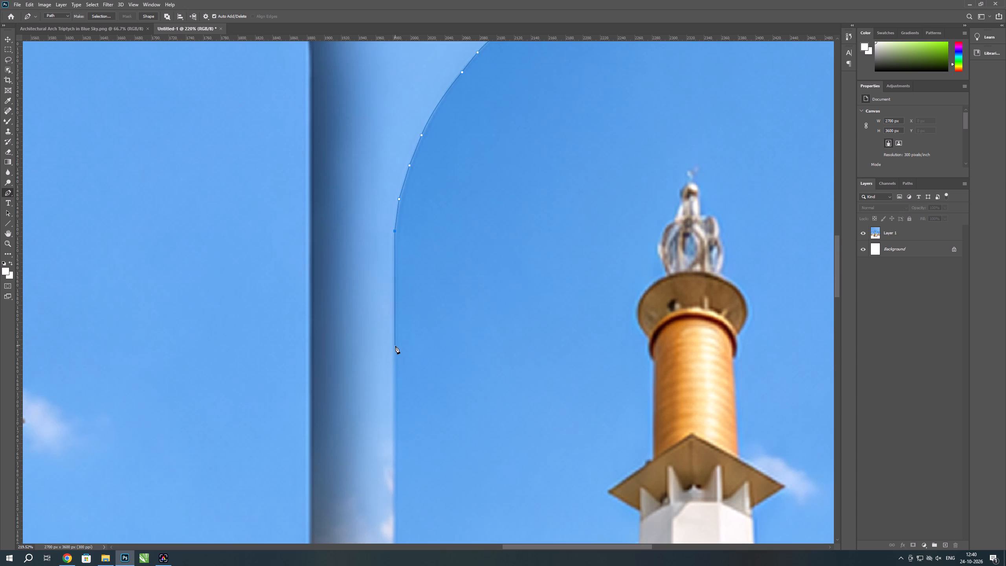
Continue the path straight down the right-hand arch's left edge to just above its lower-left corner.
click(393, 347)
scroll(360, 118, down, 4)
scroll(349, 432, up, 3)
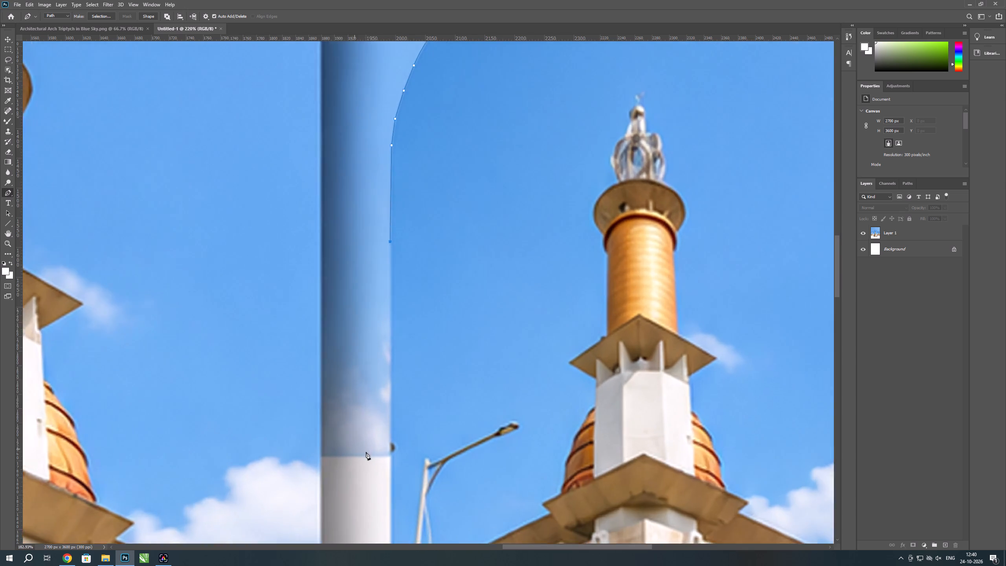
scroll(366, 452, up, 3)
click(400, 445)
scroll(408, 291, down, 7)
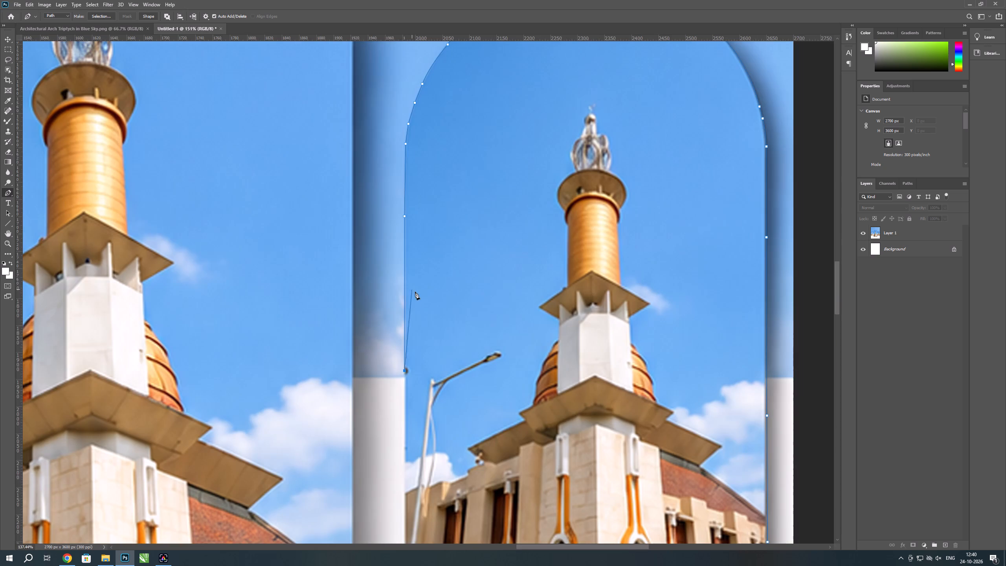
scroll(388, 481, up, 7)
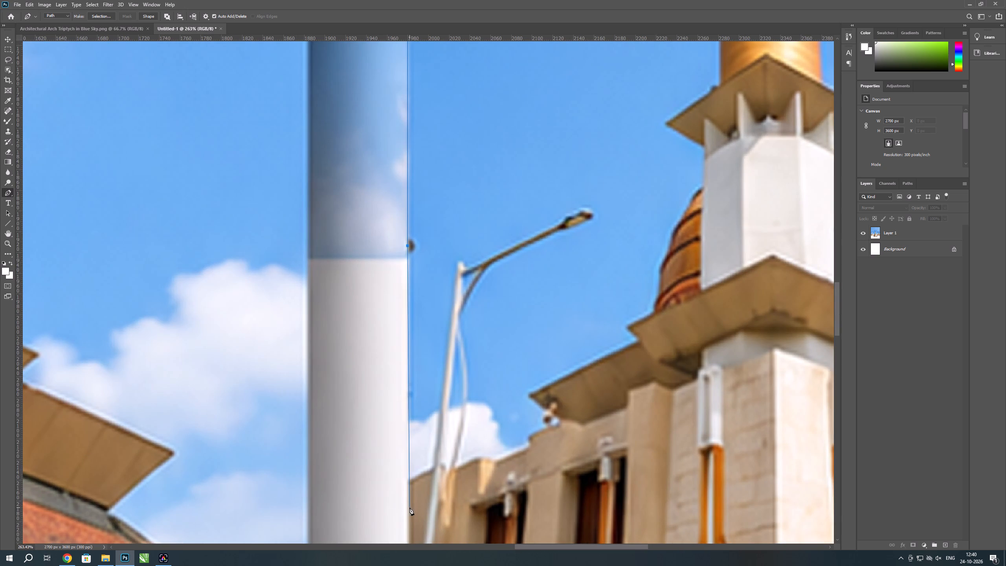
click(407, 507)
scroll(440, 482, down, 8)
scroll(452, 391, down, 8)
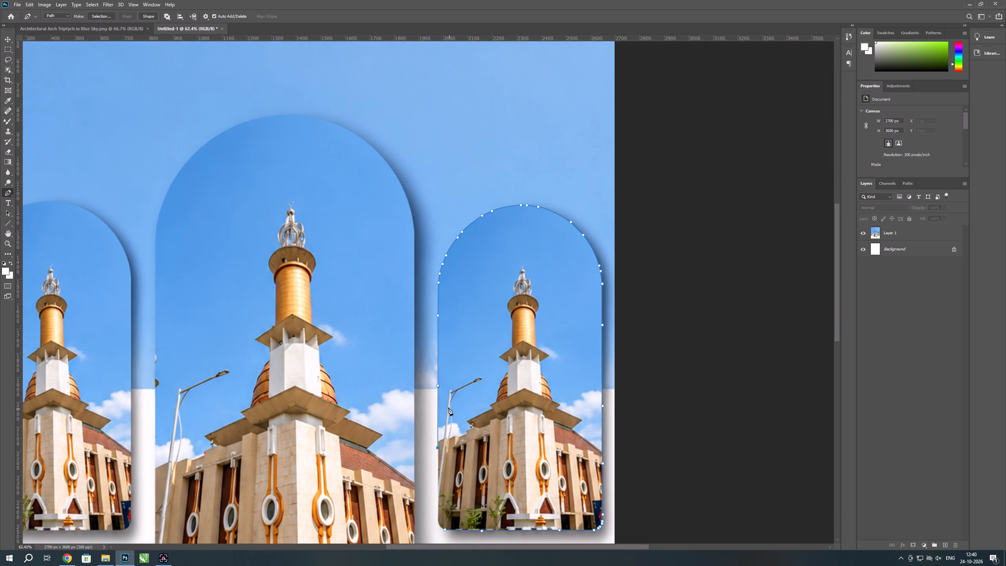
scroll(438, 289, down, 6)
scroll(423, 470, up, 7)
scroll(422, 280, up, 7)
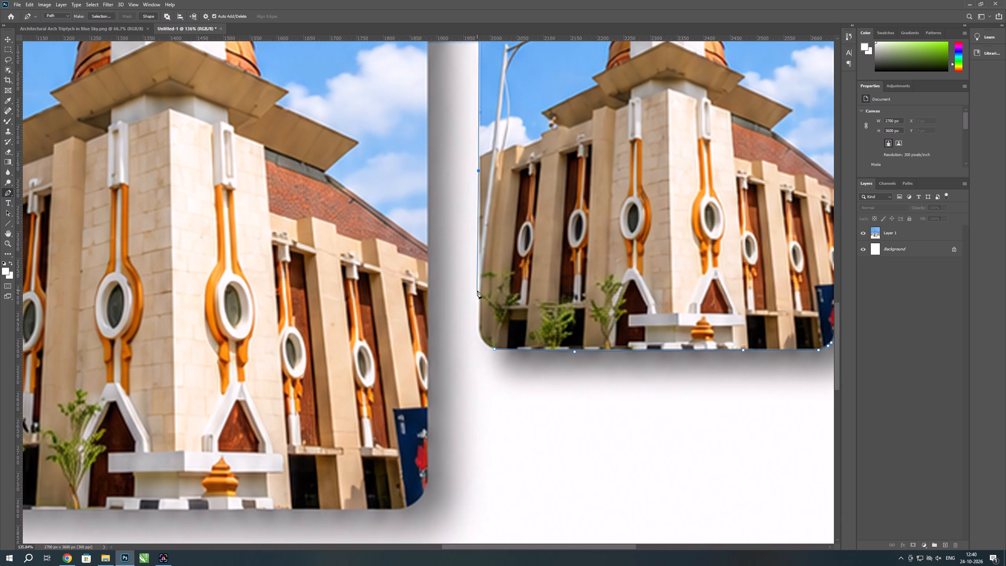
click(479, 292)
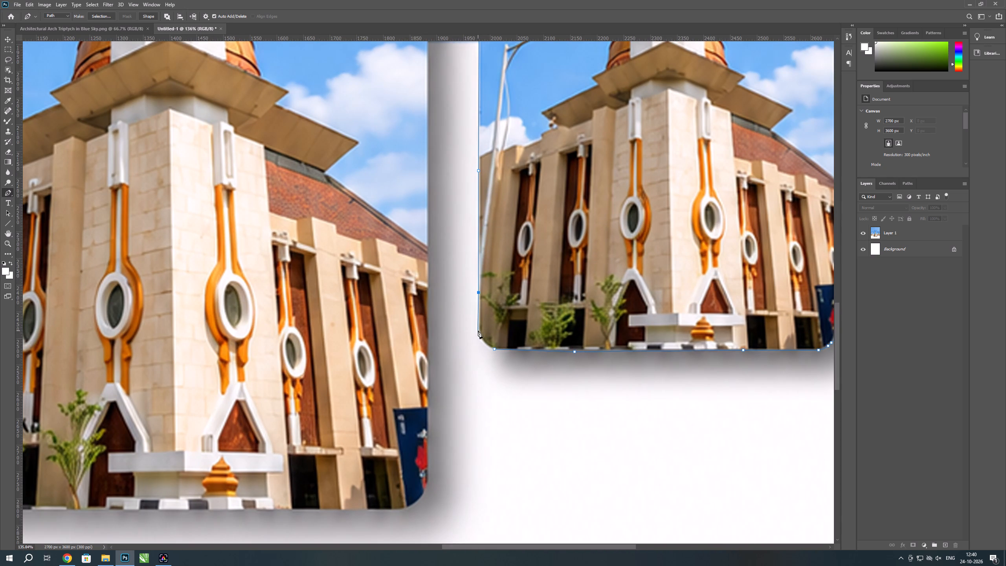
Trace the rounded lower-left corner of the right-hand arch and close the path at its starting anchor.
click(479, 331)
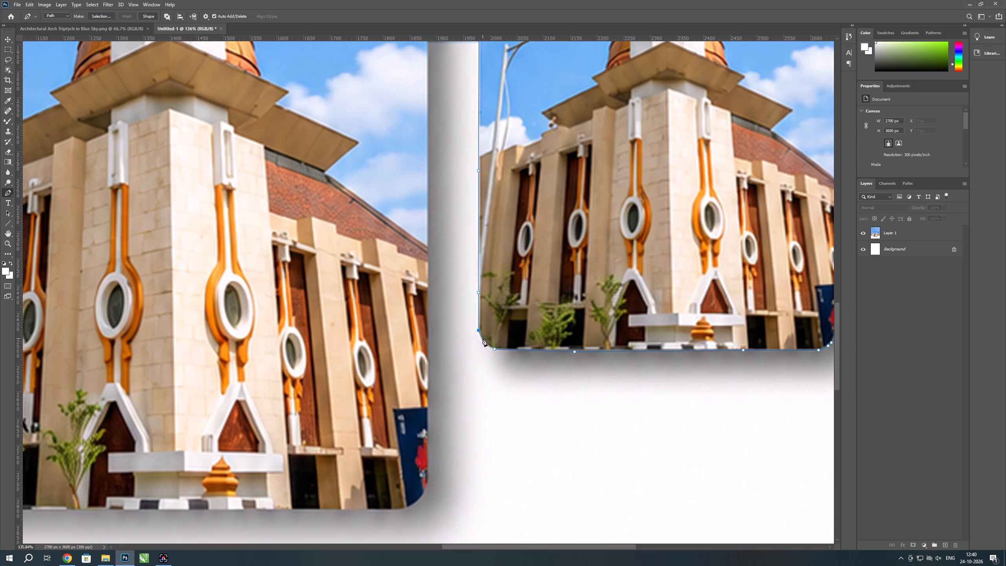
click(481, 339)
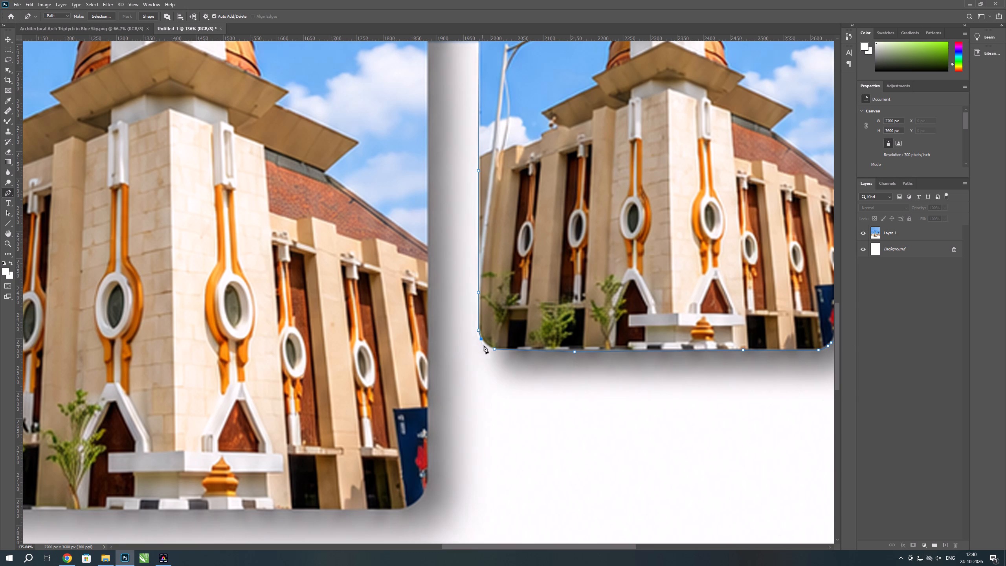
click(488, 344)
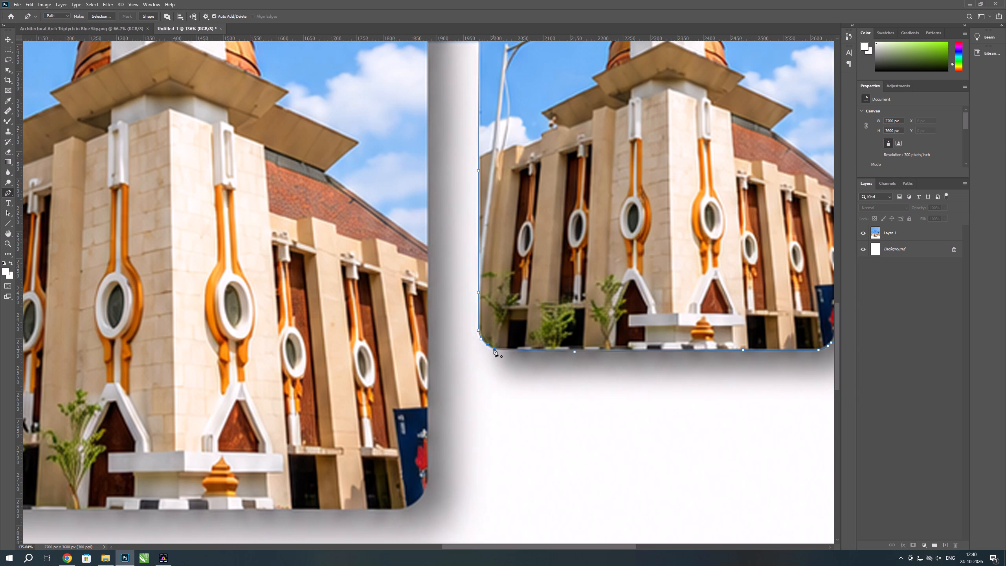
click(494, 349)
Convert the closed path to a selection and copy the right-hand arch from Layer 1 onto a new layer.
scroll(495, 345, down, 14)
scroll(517, 398, down, 4)
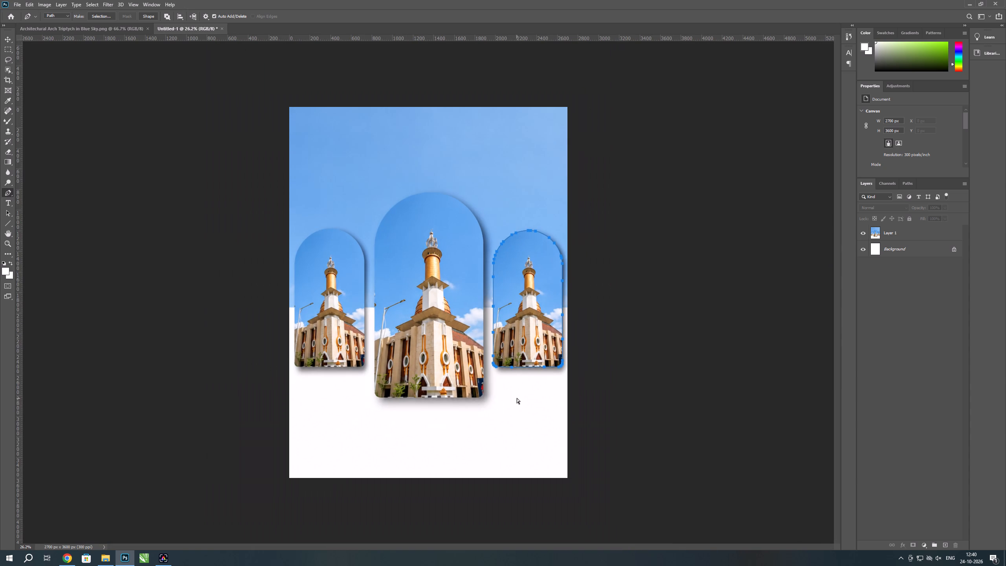
key(ctrl+Return)
key(ctrl+j)
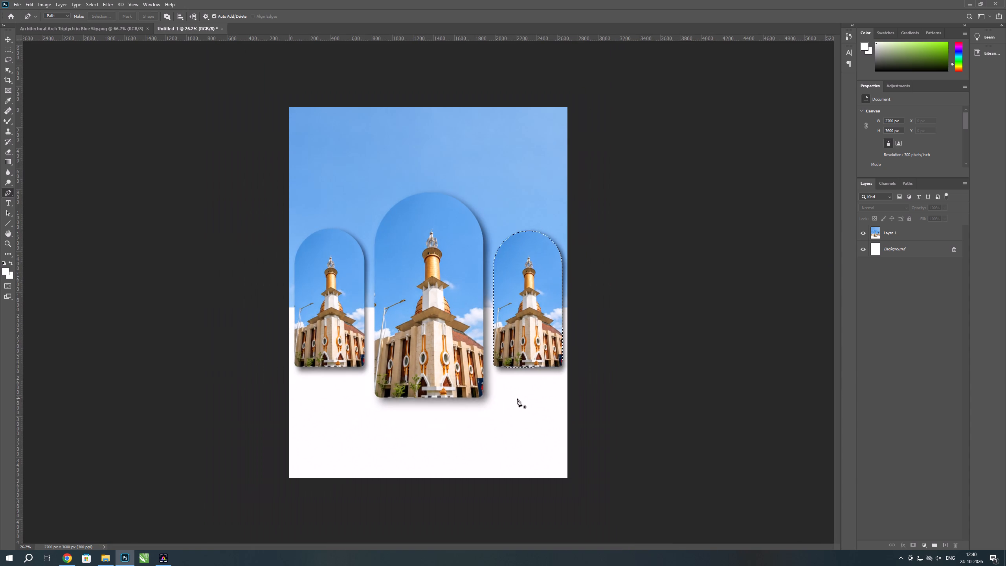
click(892, 235)
key(ctrl+Return)
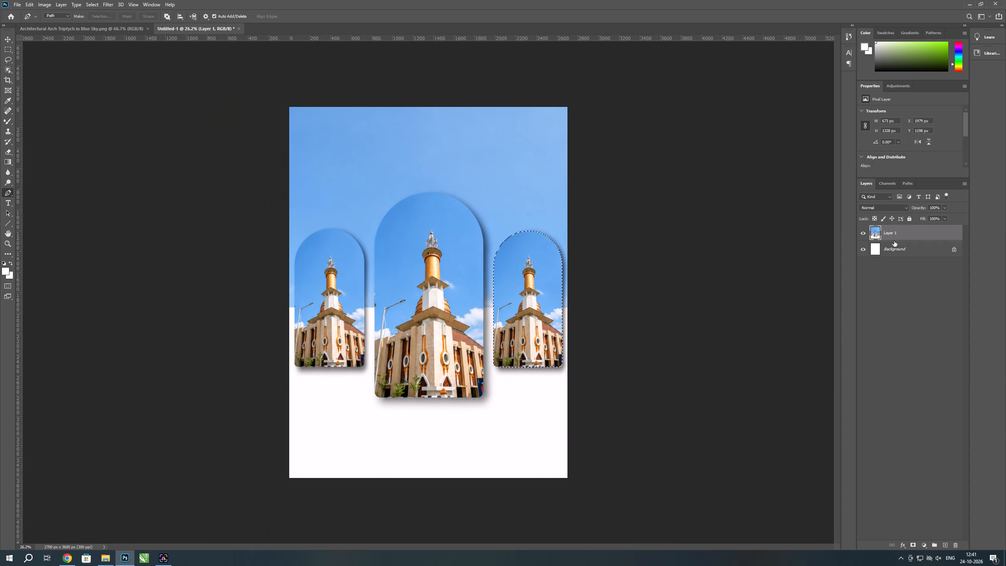
key(ctrl+j)
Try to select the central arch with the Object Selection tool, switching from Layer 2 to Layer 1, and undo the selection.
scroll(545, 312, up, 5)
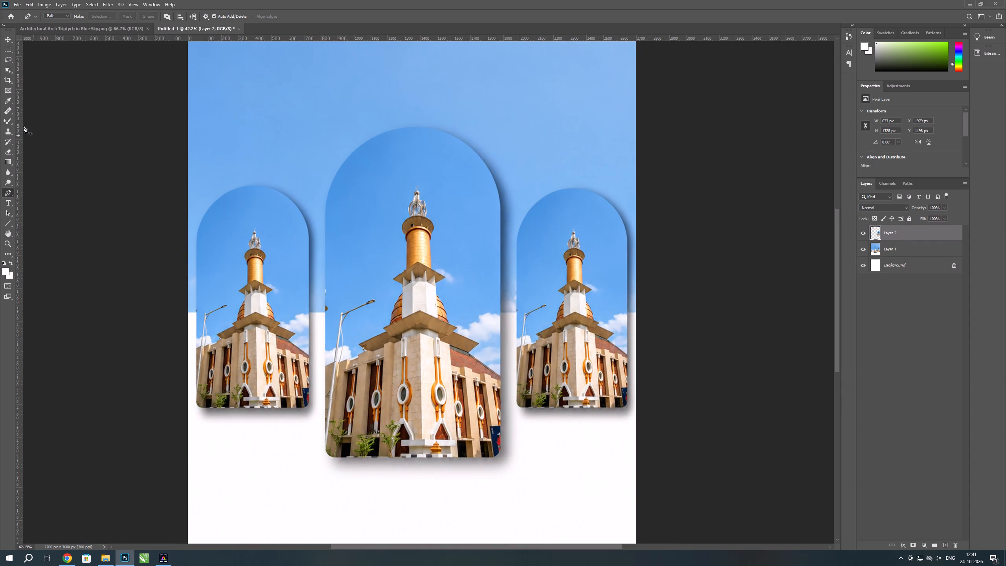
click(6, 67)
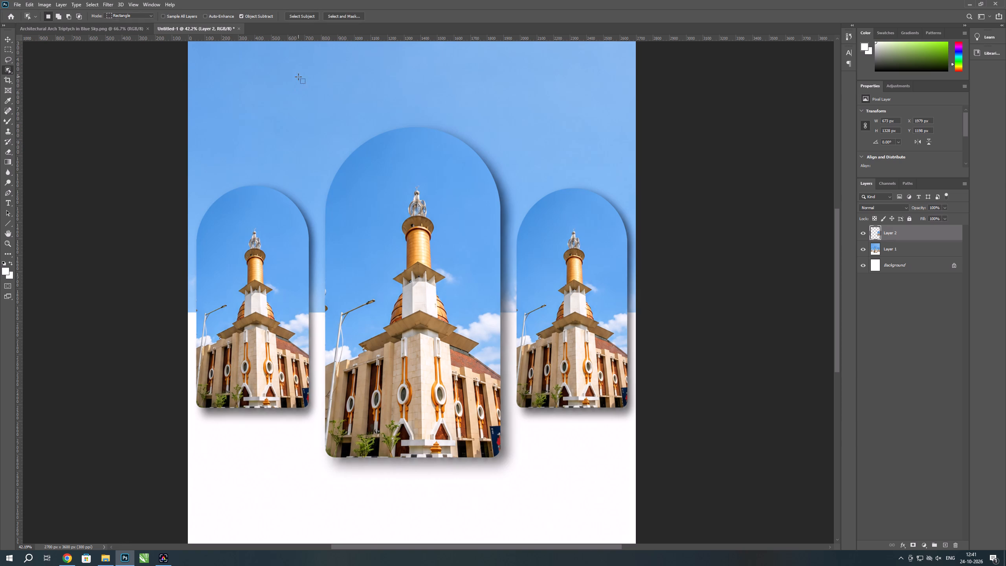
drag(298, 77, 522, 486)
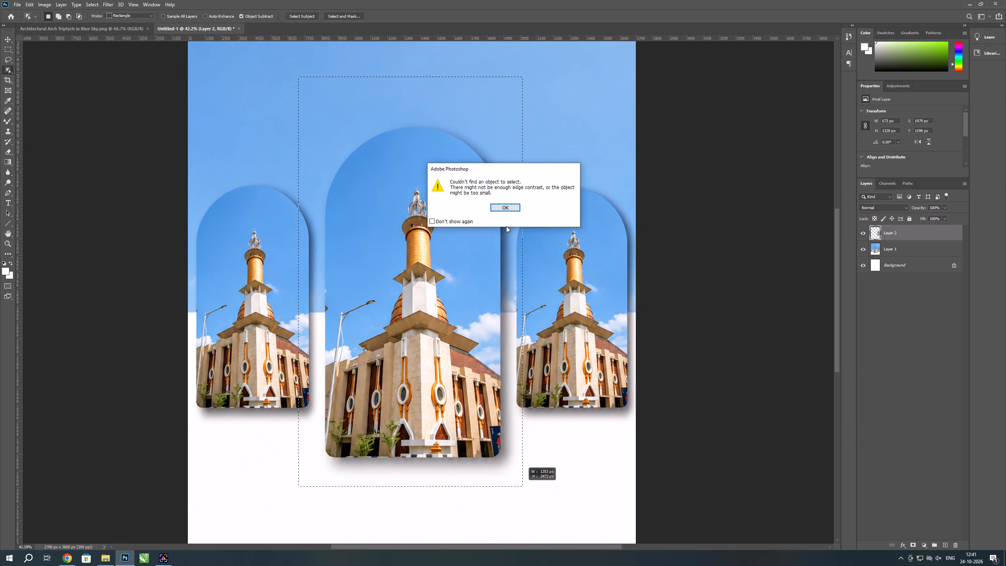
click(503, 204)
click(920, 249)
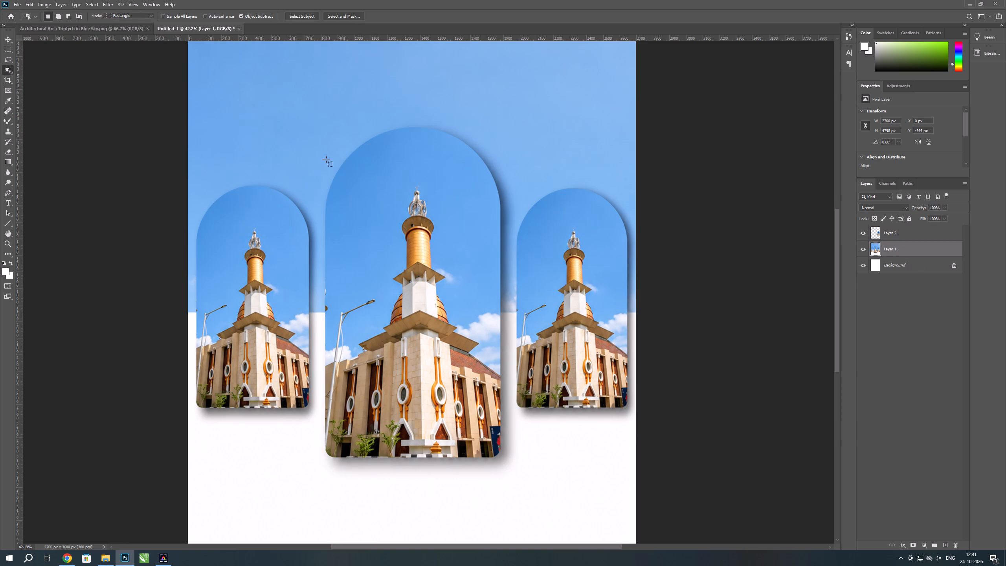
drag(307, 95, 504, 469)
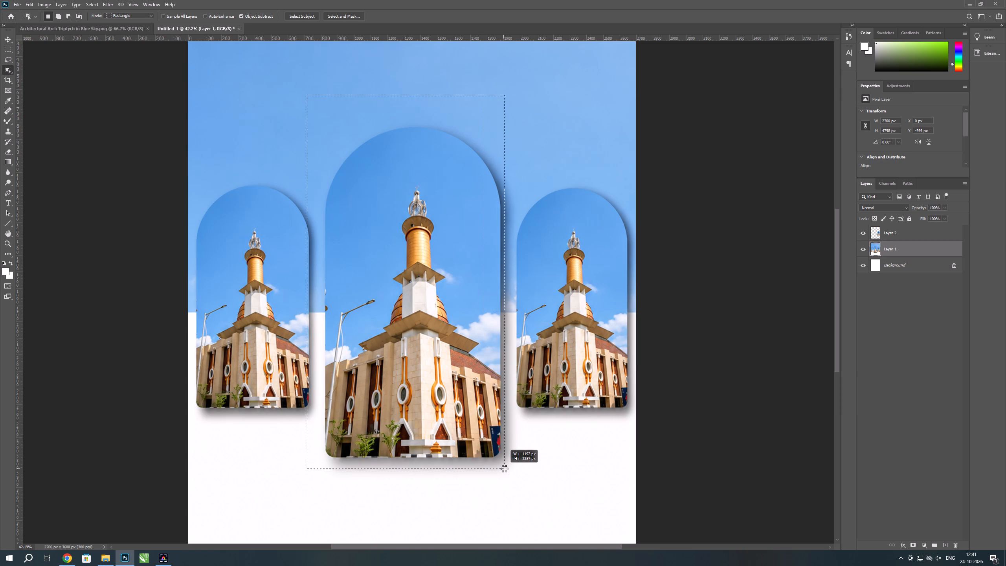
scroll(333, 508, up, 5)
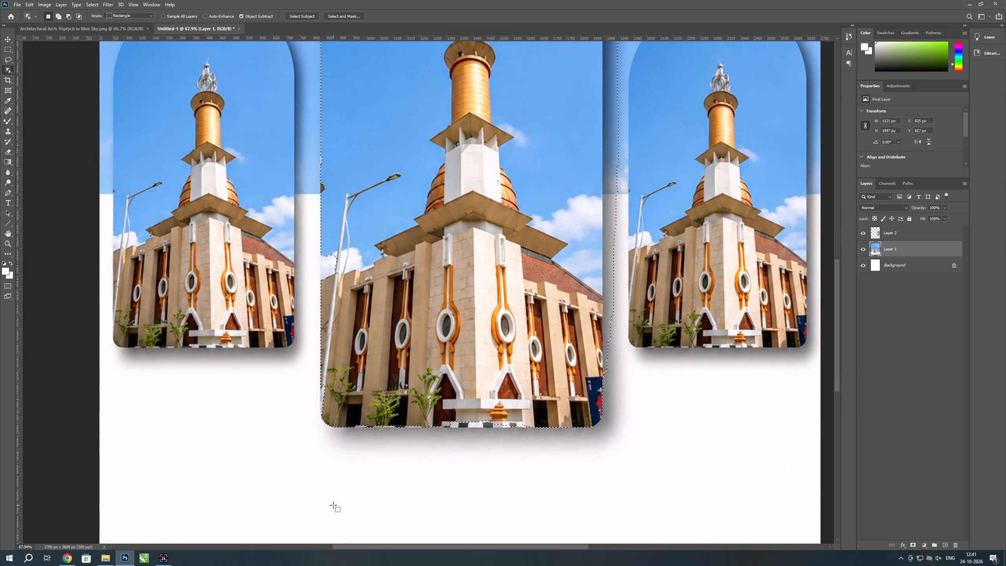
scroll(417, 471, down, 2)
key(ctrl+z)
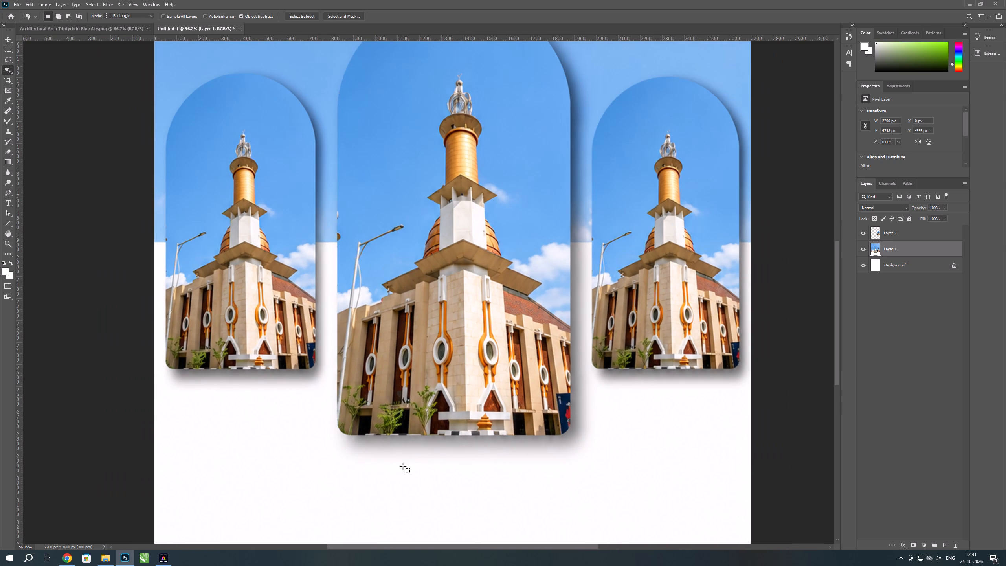
Start a Pen path on Layer 1 at the central arch's lower-left corner and run it along the bottom edge to the lower-right corner.
scroll(402, 466, up, 3)
key(p)
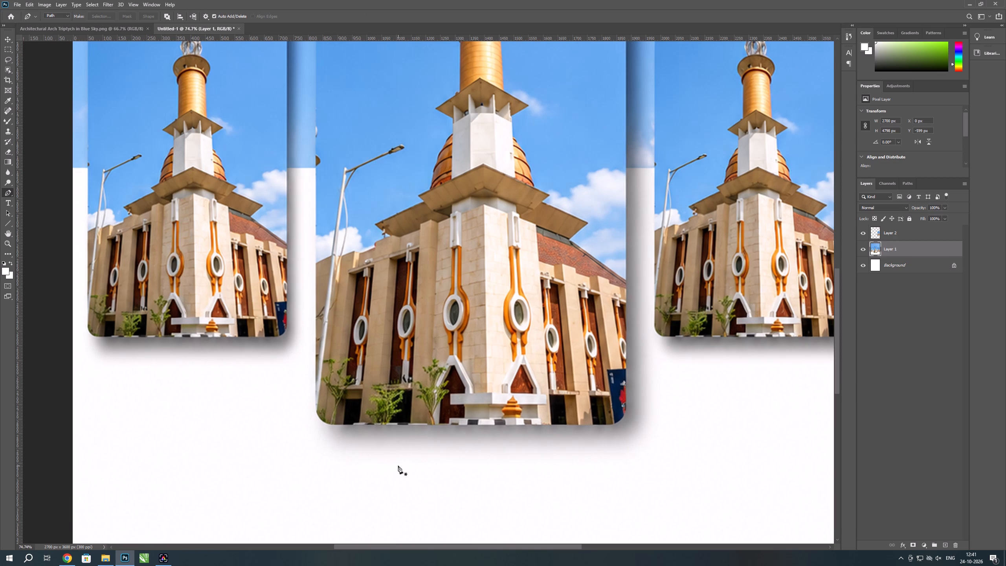
scroll(406, 455, up, 4)
scroll(265, 415, up, 4)
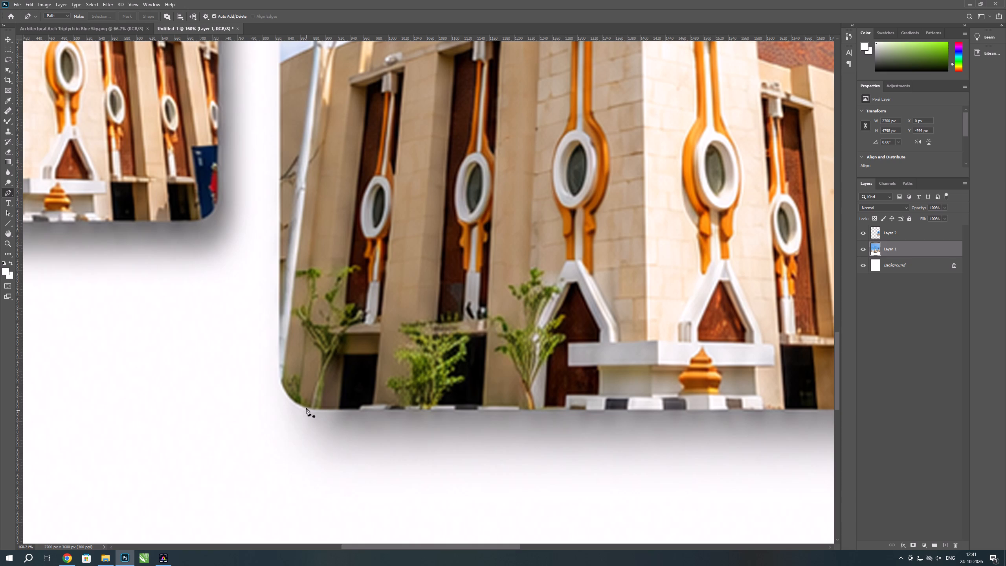
click(306, 408)
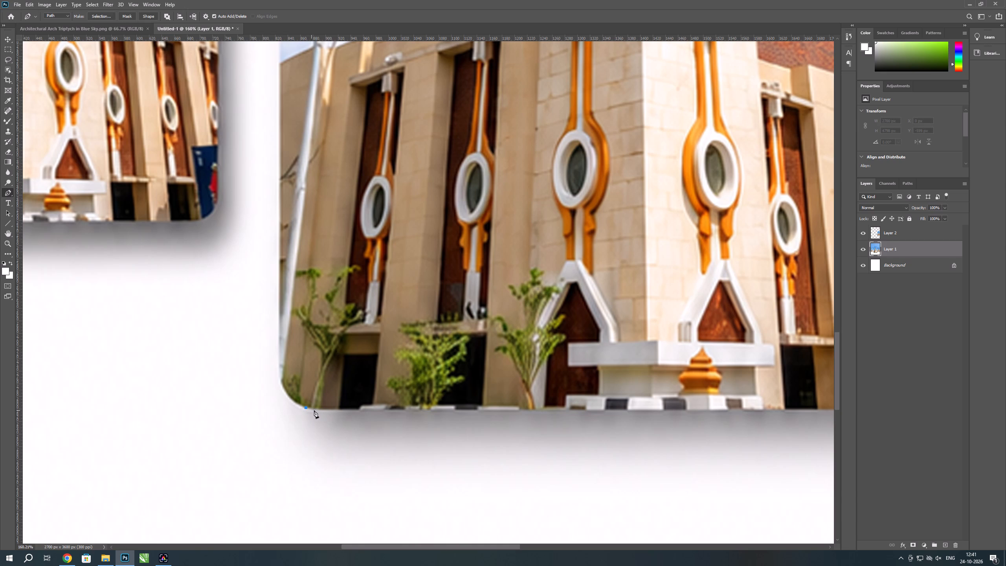
click(316, 410)
click(392, 412)
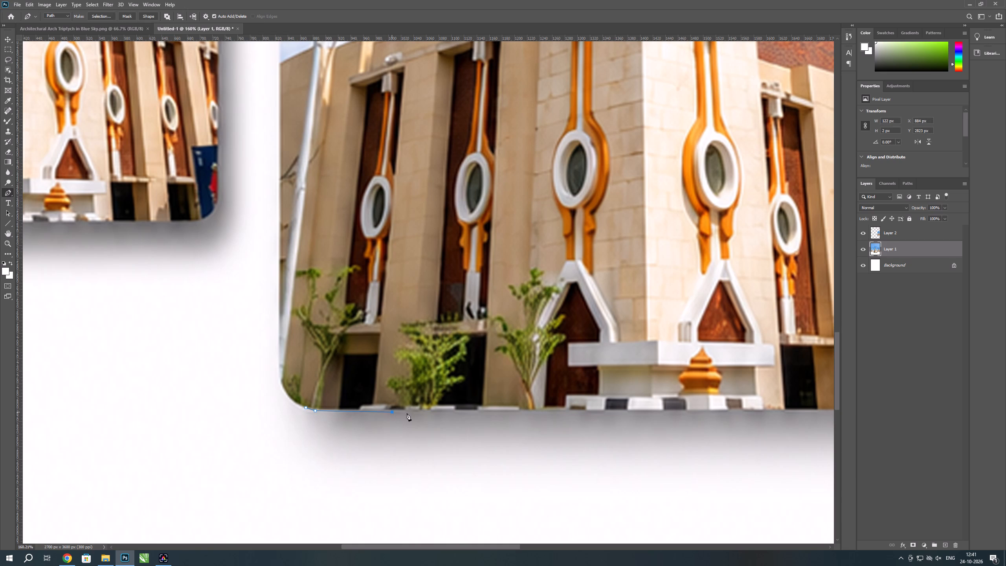
click(564, 412)
scroll(233, 422, down, 6)
scroll(519, 462, up, 6)
click(578, 382)
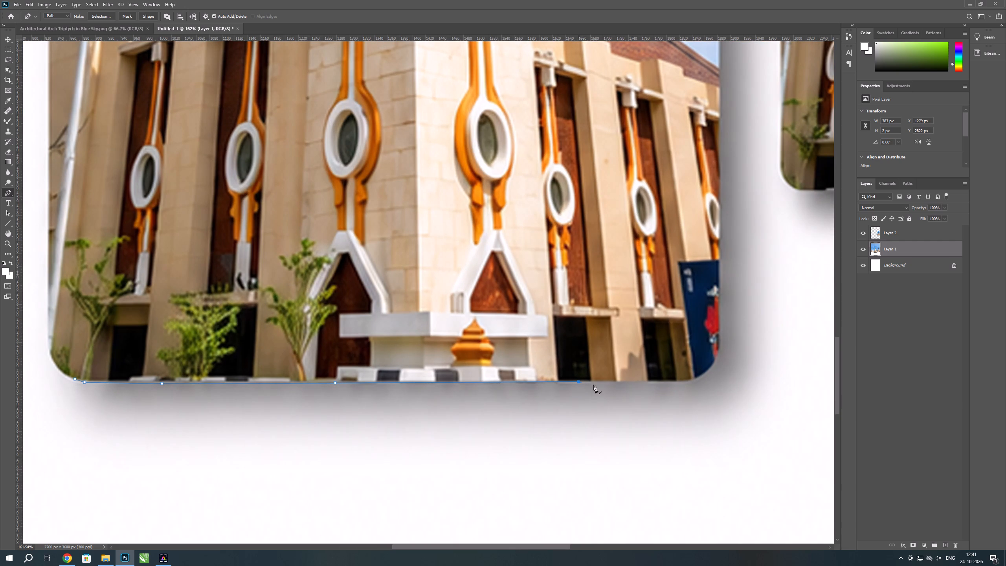
click(688, 383)
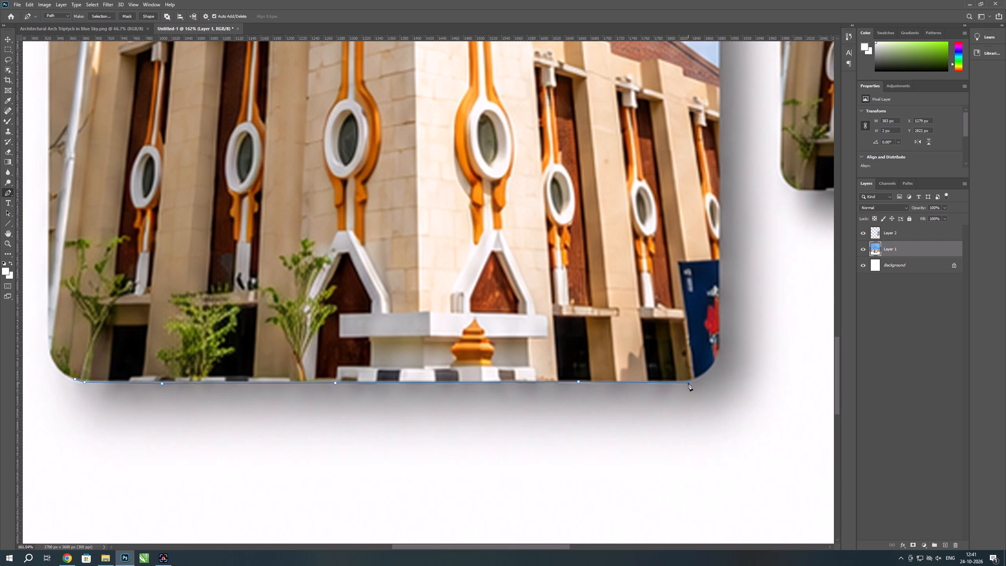
key(ctrl+z)
click(687, 382)
Trace the rounded lower-right corner of the central arch onto its right side, re-placing anchor points that miss the edge.
drag(706, 374, 712, 369)
drag(712, 369, 711, 368)
key(ctrl+z)
drag(695, 381, 704, 376)
key(ctrl+z)
drag(701, 377, 709, 372)
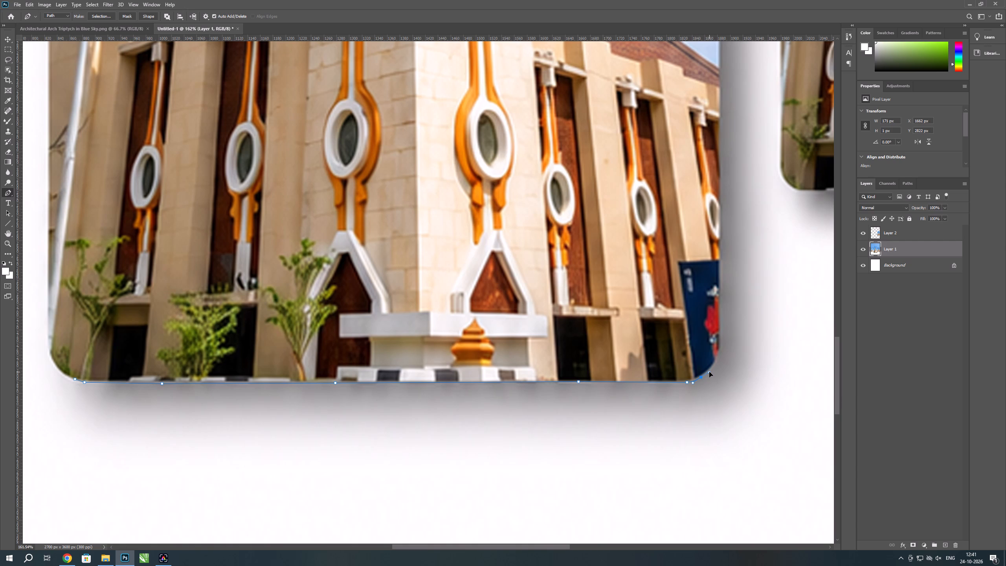
drag(709, 372, 709, 372)
click(709, 372)
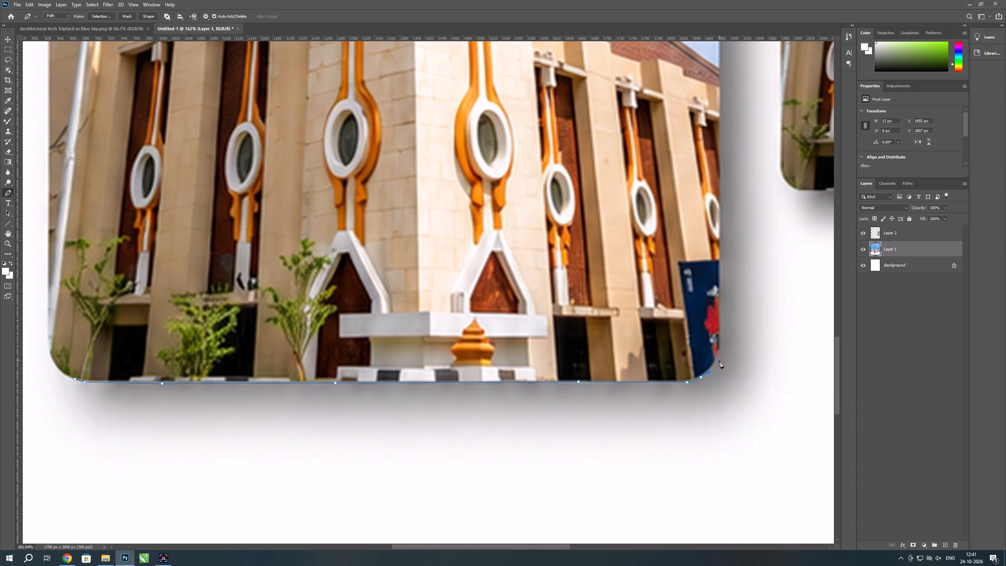
click(719, 360)
drag(722, 323, 721, 306)
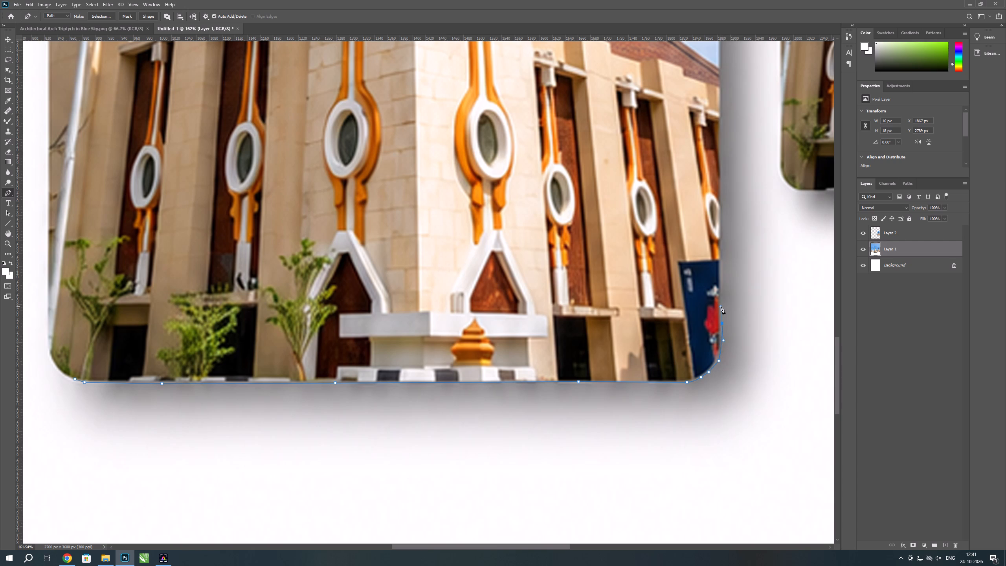
click(721, 306)
Continue the path up the central arch's straight right edge past the brick roof to the sky area, keeping anchors on the edge.
scroll(692, 512, down, 5)
scroll(699, 401, up, 4)
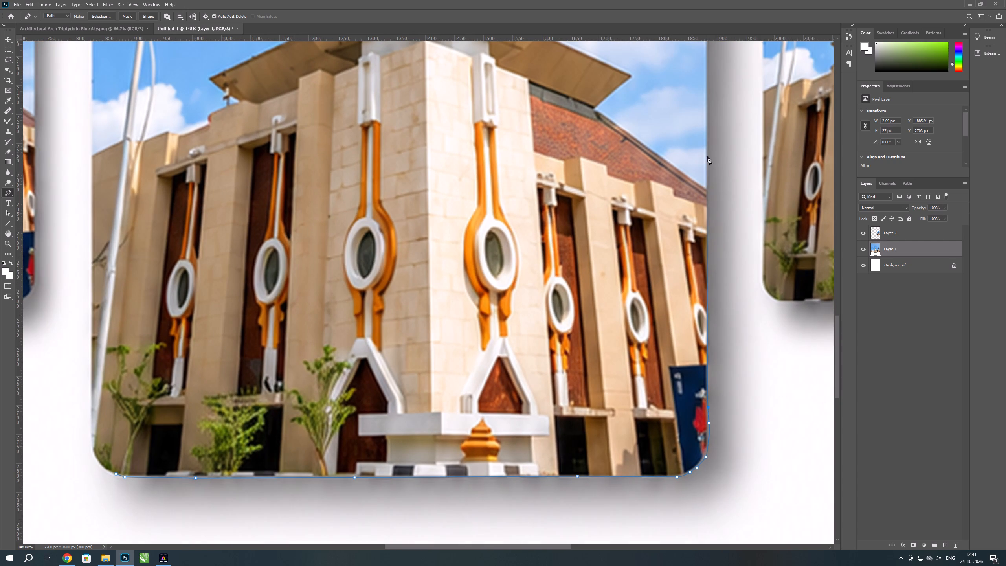
click(712, 157)
key(ctrl+z)
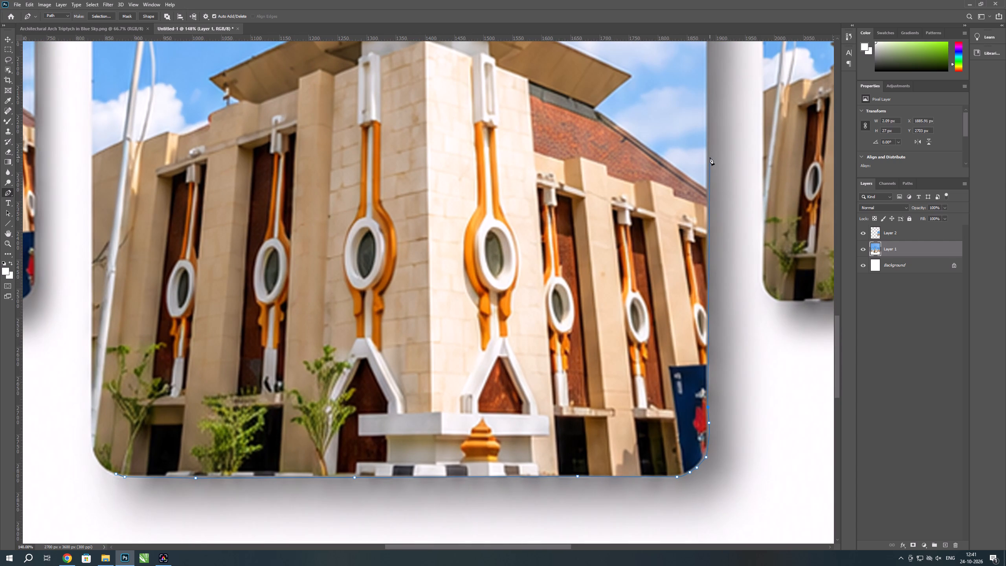
click(710, 157)
scroll(677, 399, down, 7)
scroll(687, 175, up, 5)
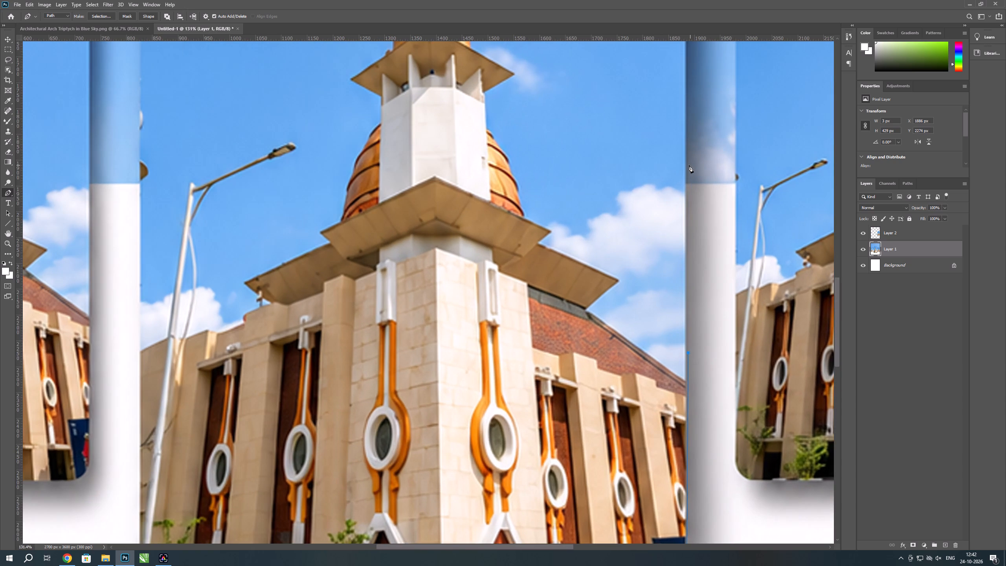
click(687, 165)
Extend the path up the rest of the central arch's right edge to the start of its upper curve.
scroll(649, 378, down, 7)
scroll(600, 520, down, 7)
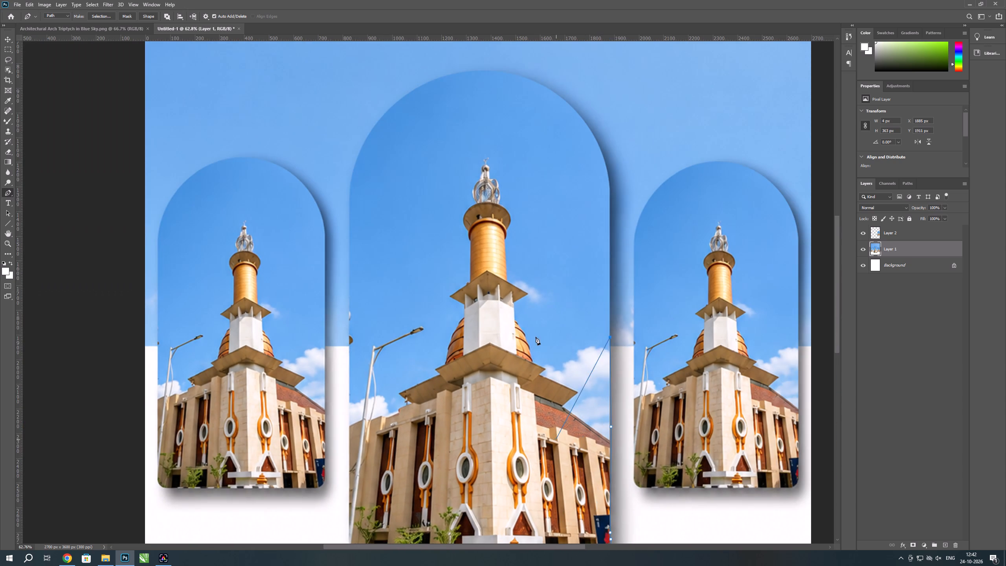
scroll(715, 379, down, 6)
scroll(506, 312, up, 6)
scroll(734, 327, up, 5)
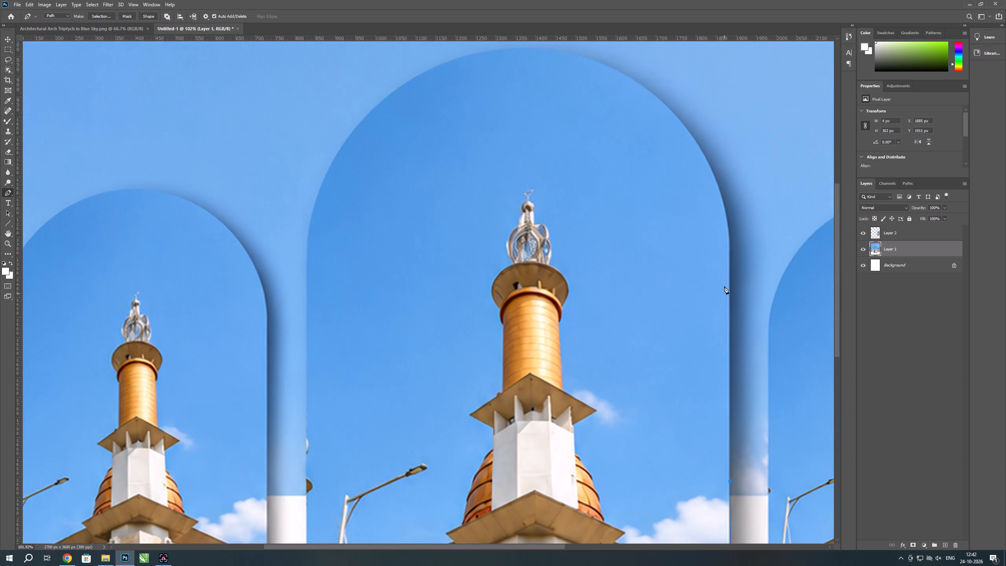
click(730, 270)
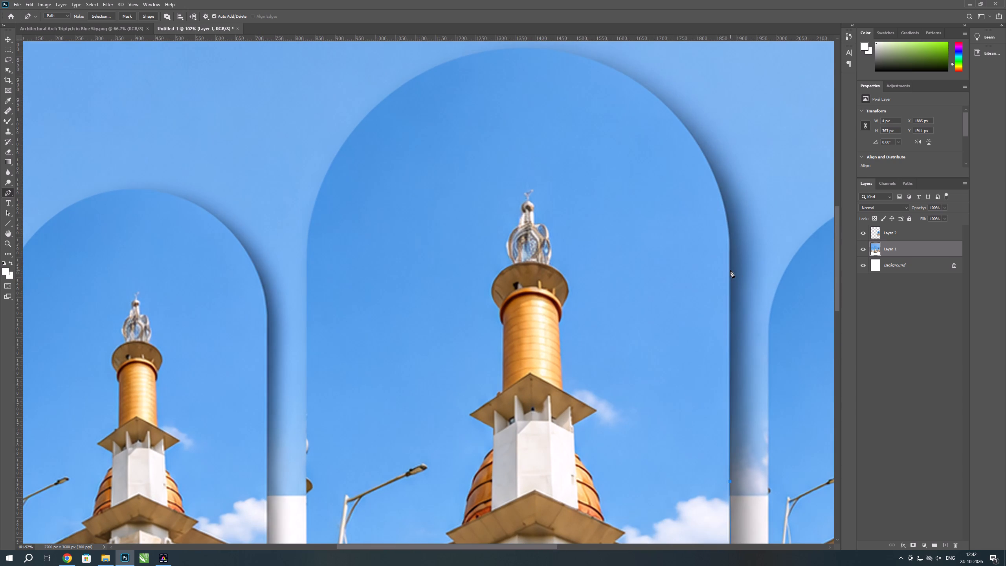
click(730, 239)
key(ctrl+z)
click(730, 245)
click(728, 221)
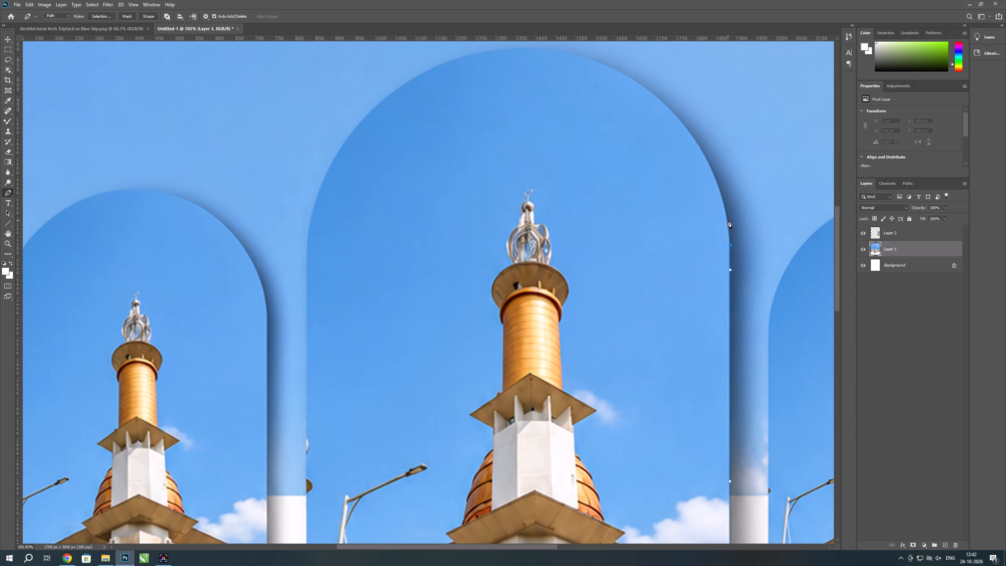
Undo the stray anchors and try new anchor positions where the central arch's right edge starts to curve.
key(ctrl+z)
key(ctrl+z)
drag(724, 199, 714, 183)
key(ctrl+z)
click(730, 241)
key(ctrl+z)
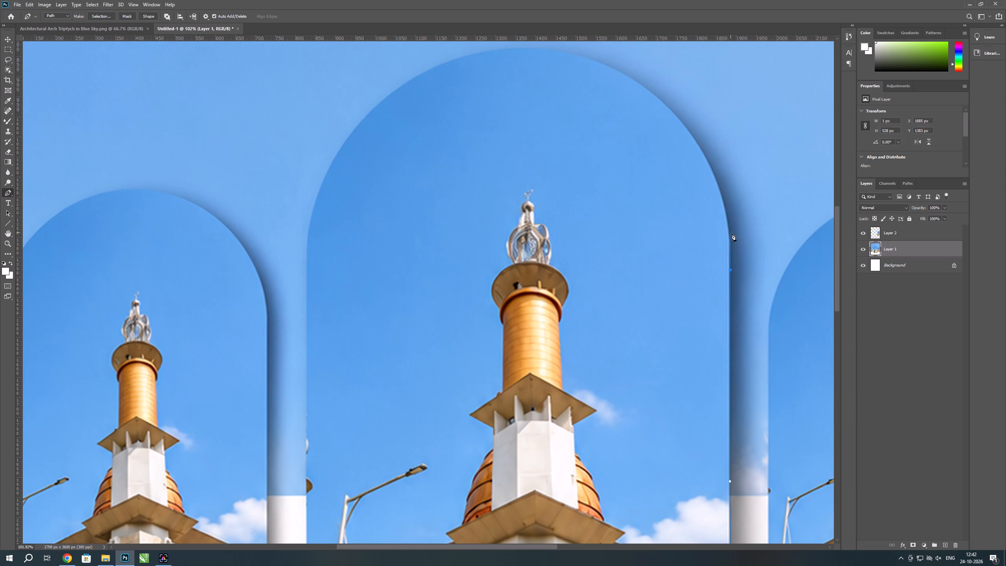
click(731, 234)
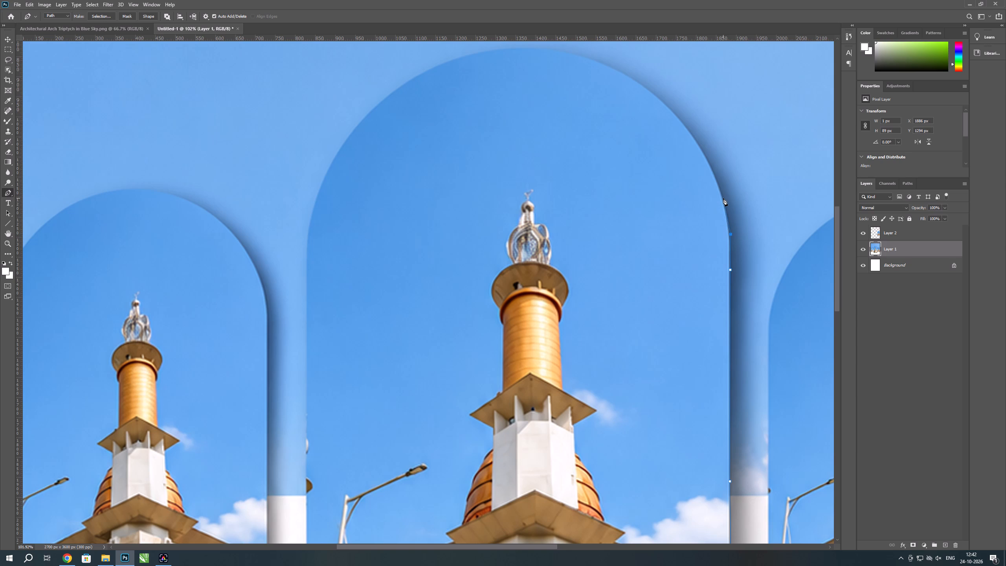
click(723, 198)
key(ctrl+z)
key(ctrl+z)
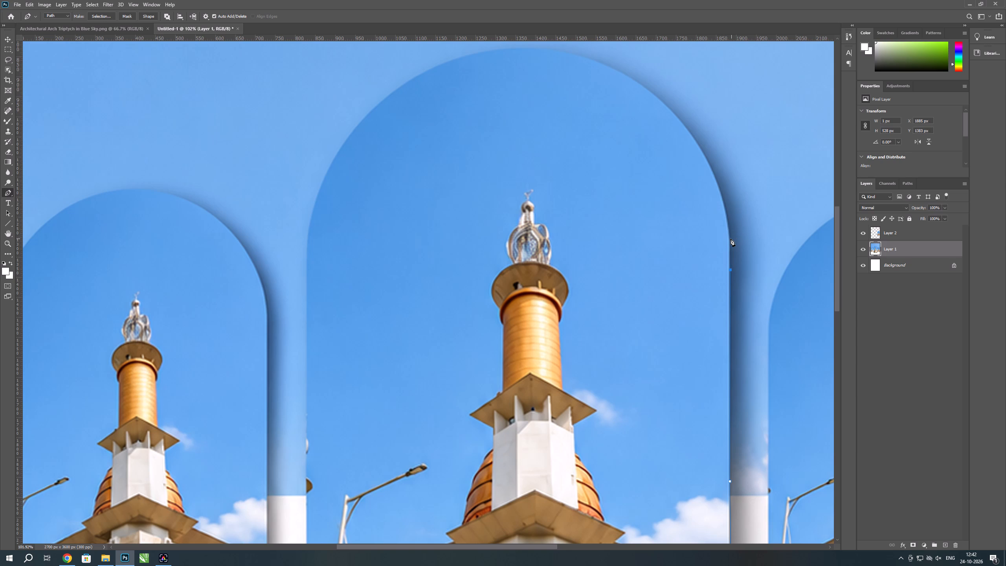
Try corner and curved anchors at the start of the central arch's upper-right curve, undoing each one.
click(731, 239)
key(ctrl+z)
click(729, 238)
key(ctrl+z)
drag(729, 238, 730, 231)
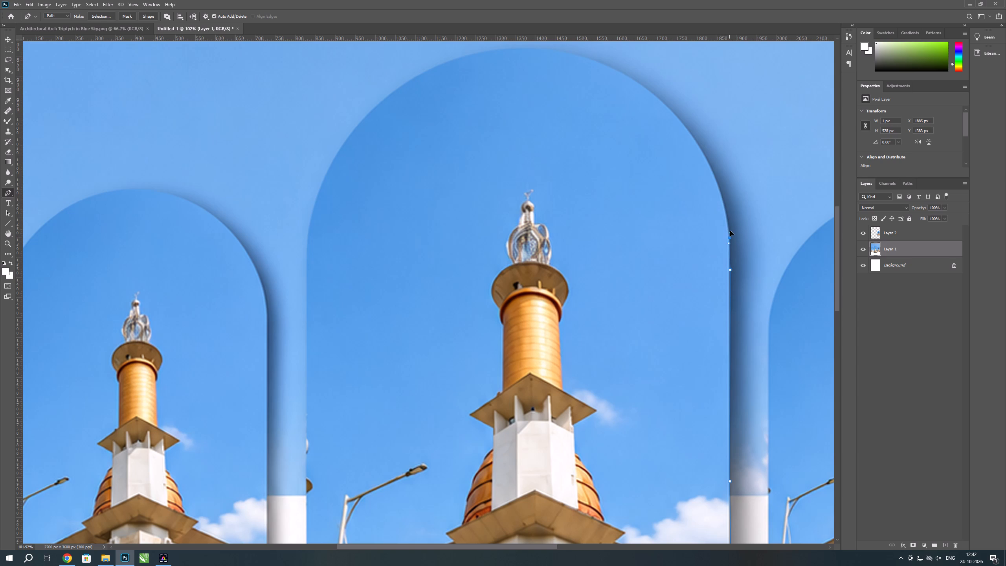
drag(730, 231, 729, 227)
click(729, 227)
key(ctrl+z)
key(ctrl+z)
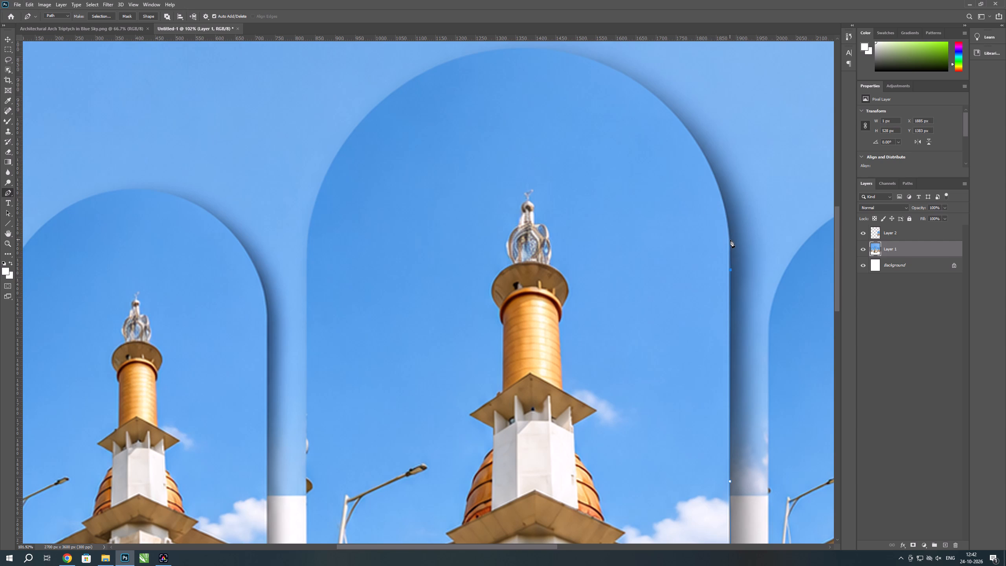
Place an anchor where the central arch's right edge starts curving and lead the path into the bend with a curved anchor.
click(730, 240)
click(725, 213)
key(ctrl+z)
drag(725, 208, 721, 202)
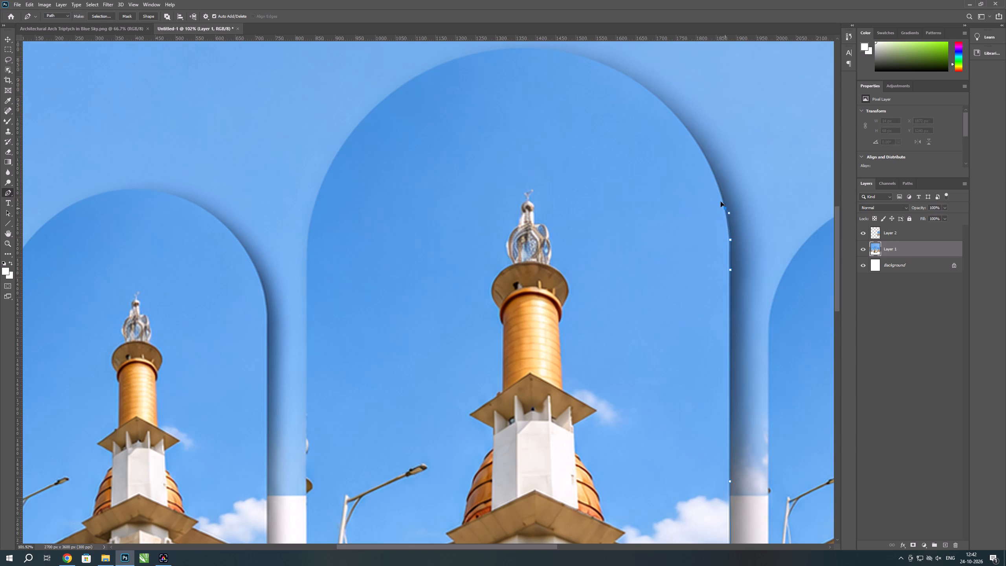
drag(721, 202, 721, 194)
click(721, 194)
Trace the central arch's upper-right shoulder with curved anchors, adjusting the handles so the path follows the edge.
scroll(734, 327, down, 3)
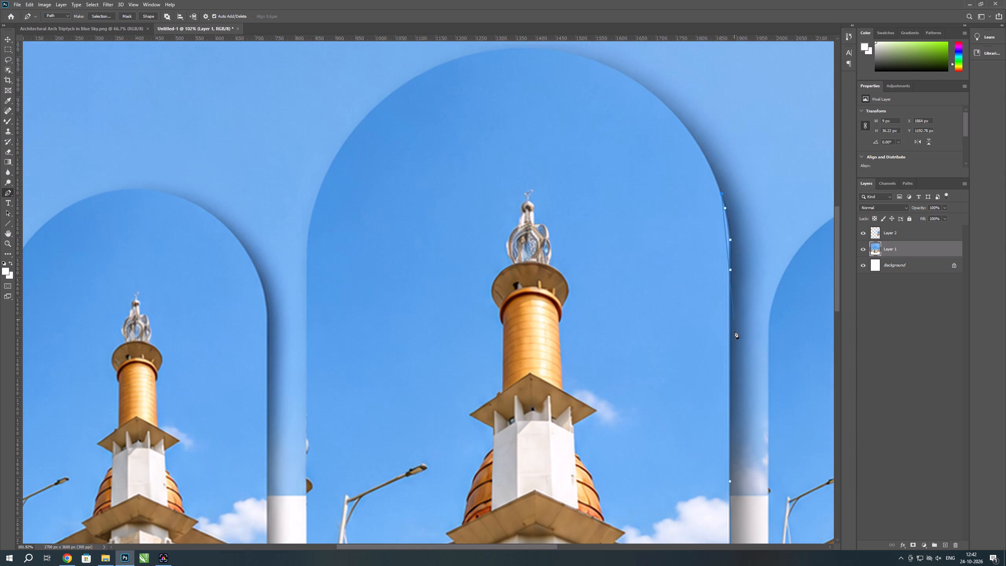
scroll(734, 331, down, 3)
scroll(693, 197, up, 5)
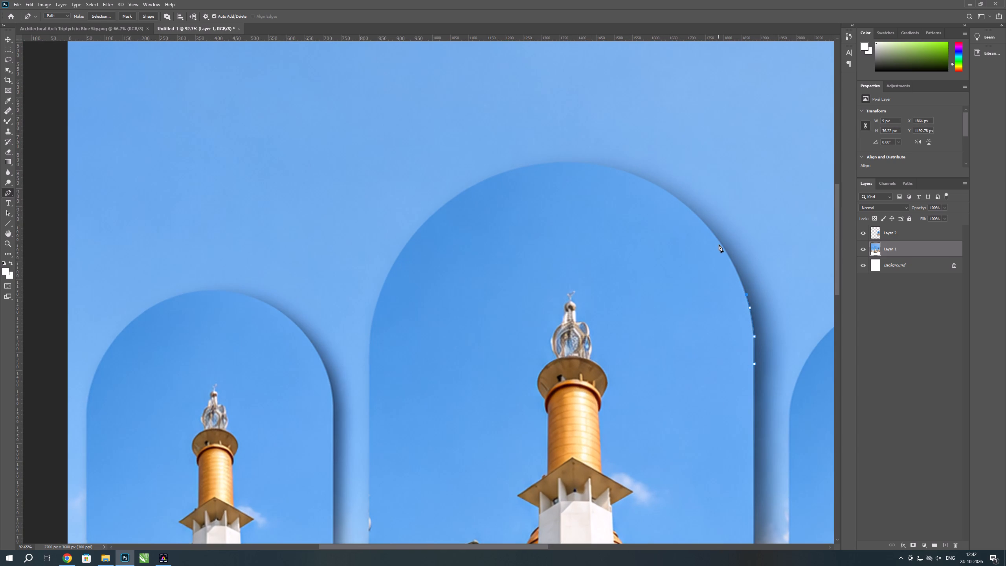
drag(721, 243, 710, 227)
drag(710, 227, 707, 219)
drag(707, 219, 704, 224)
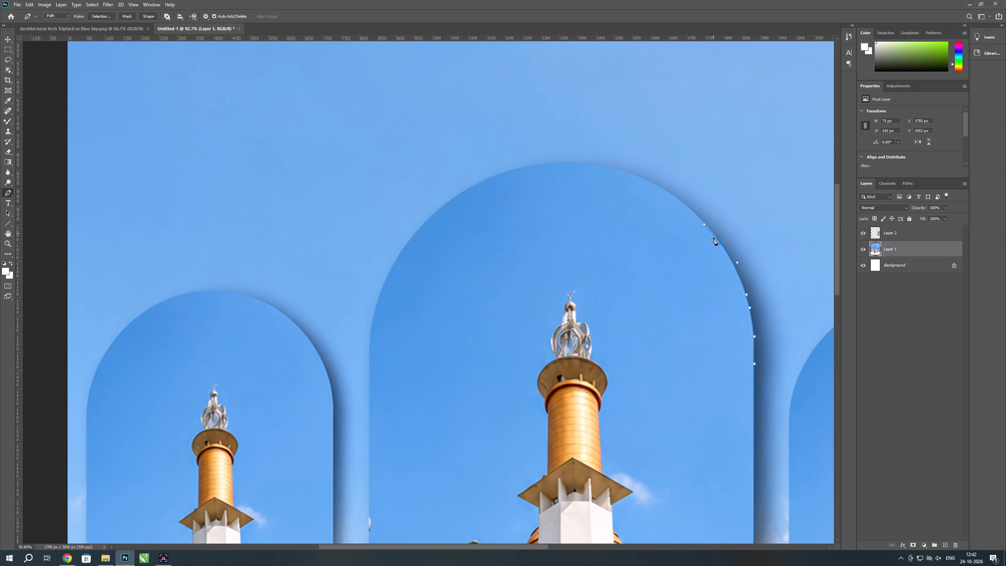
alt+click(720, 244)
drag(685, 204, 674, 198)
drag(674, 198, 673, 195)
drag(673, 195, 668, 192)
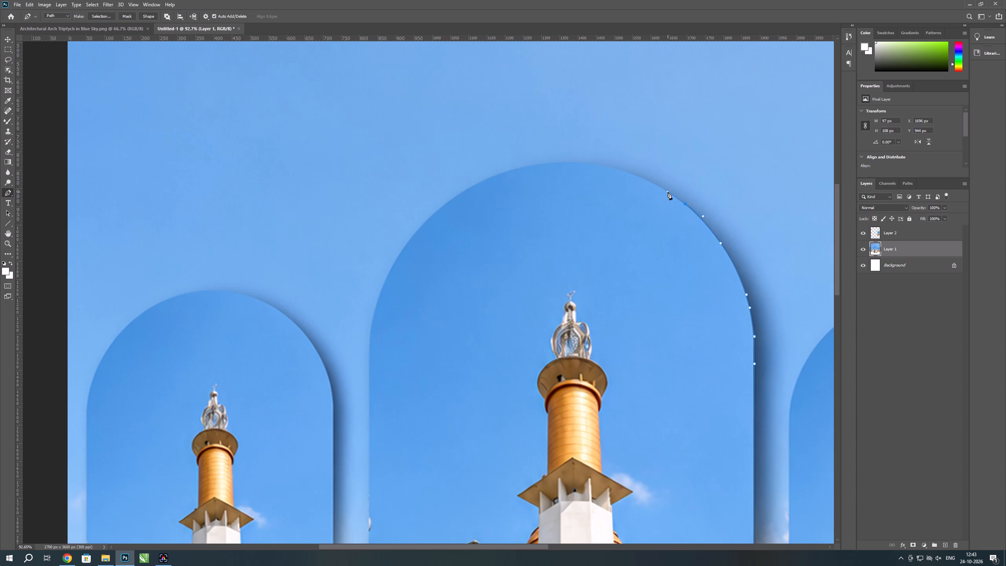
click(668, 192)
Extend the path with a curved anchor just right of the central arch's apex and remove that anchor's outgoing handle.
scroll(808, 392, down, 5)
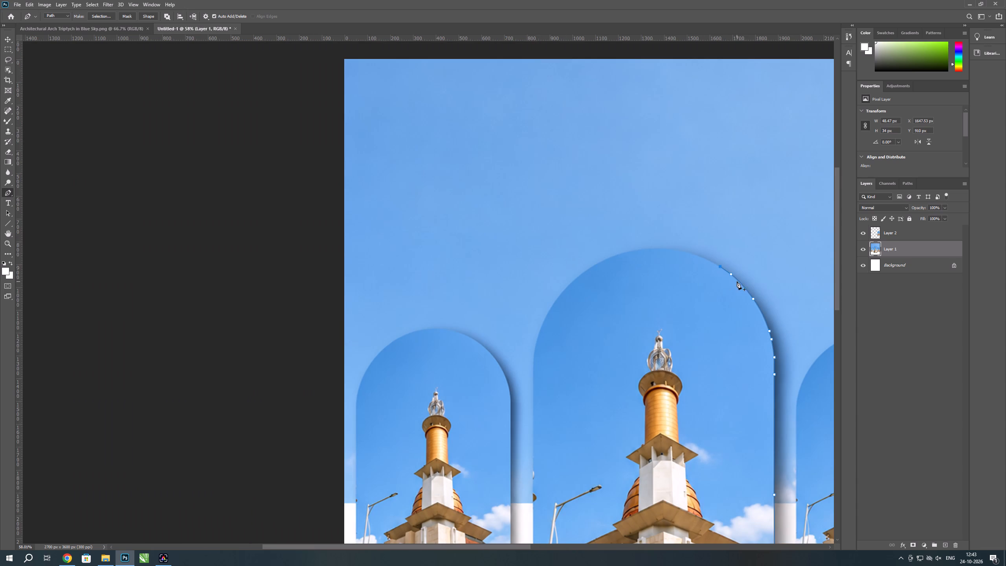
scroll(735, 281, up, 5)
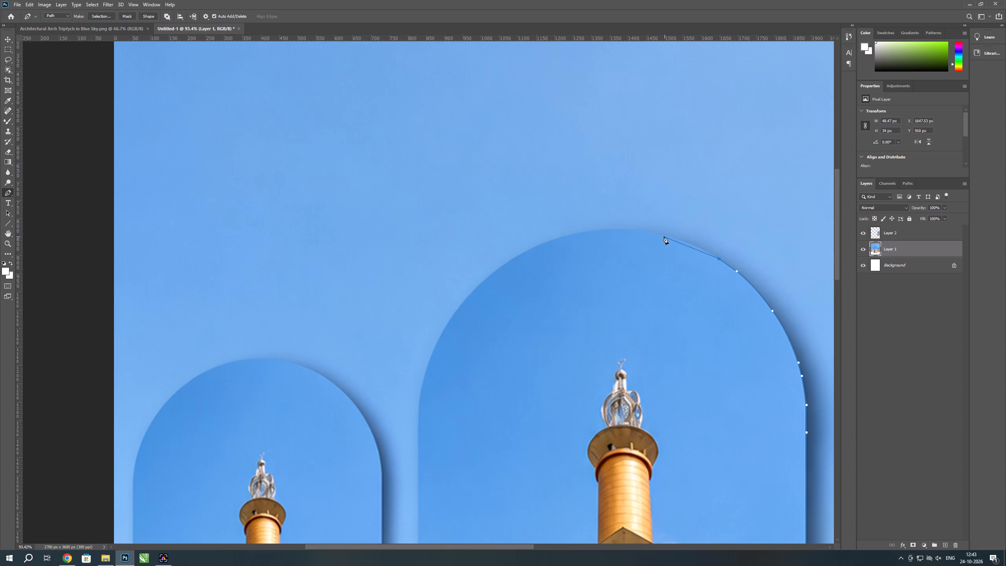
drag(661, 235, 641, 229)
drag(641, 229, 628, 230)
click(628, 230)
key(ctrl+z)
alt+click(661, 236)
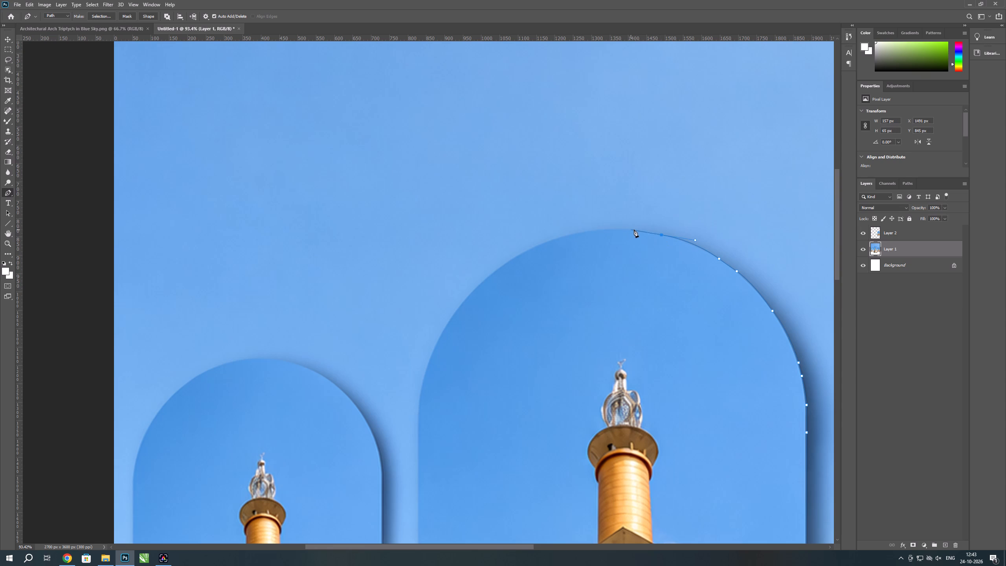
click(638, 231)
key(ctrl+z)
click(641, 230)
key(ctrl+z)
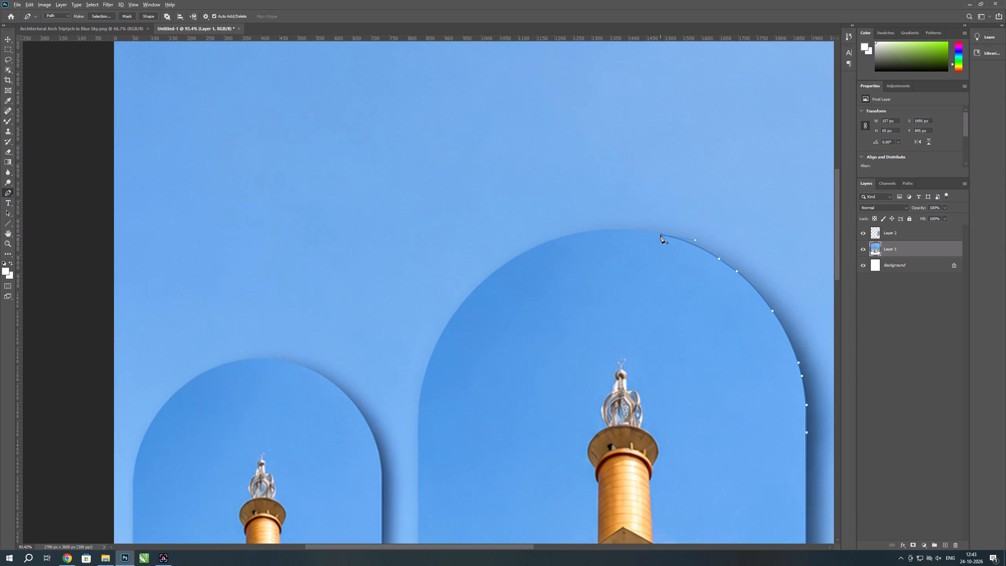
alt+click(662, 235)
Carry the path over the central arch's apex and onto the start of its upper-left curve with curved anchors.
drag(617, 229, 582, 231)
drag(582, 231, 595, 230)
click(595, 230)
key(ctrl+z)
alt+click(618, 228)
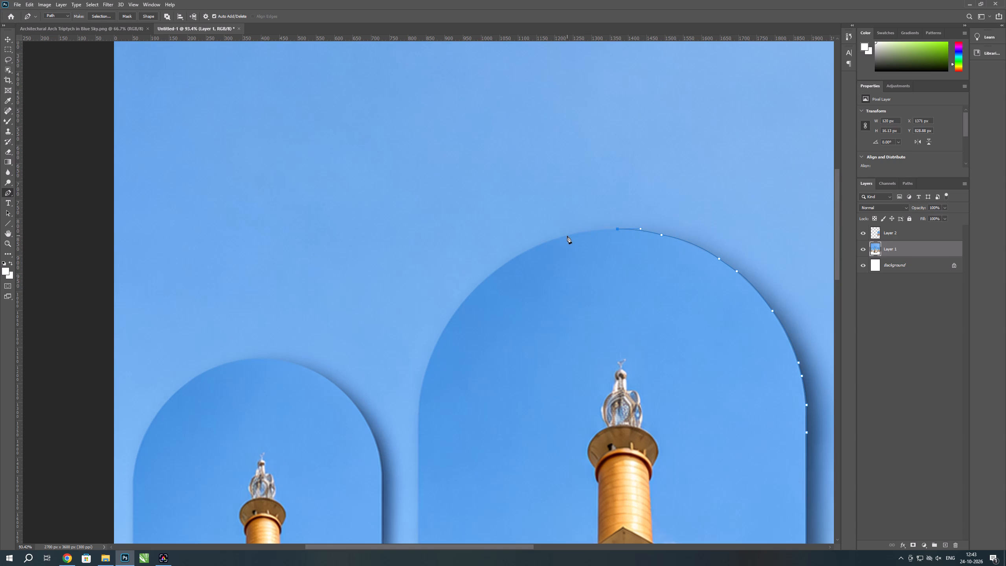
drag(567, 235, 545, 240)
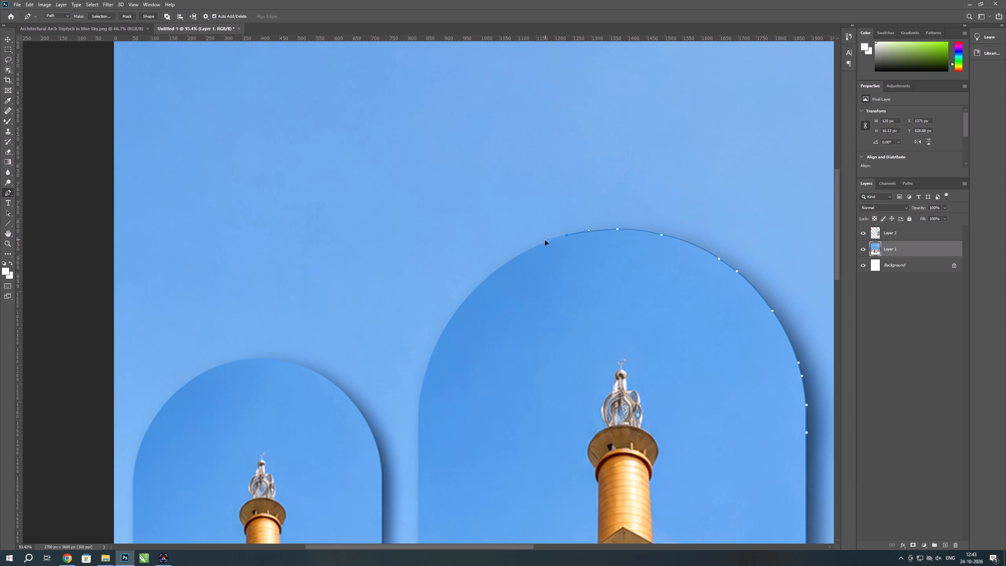
drag(545, 240, 546, 241)
click(546, 241)
Trace the rest of the central arch's upper-left curve with curved and short-segment anchors, down to where its left edge straightens.
drag(490, 274, 481, 280)
drag(481, 280, 472, 291)
click(472, 291)
scroll(576, 184, down, 5)
scroll(533, 338, up, 4)
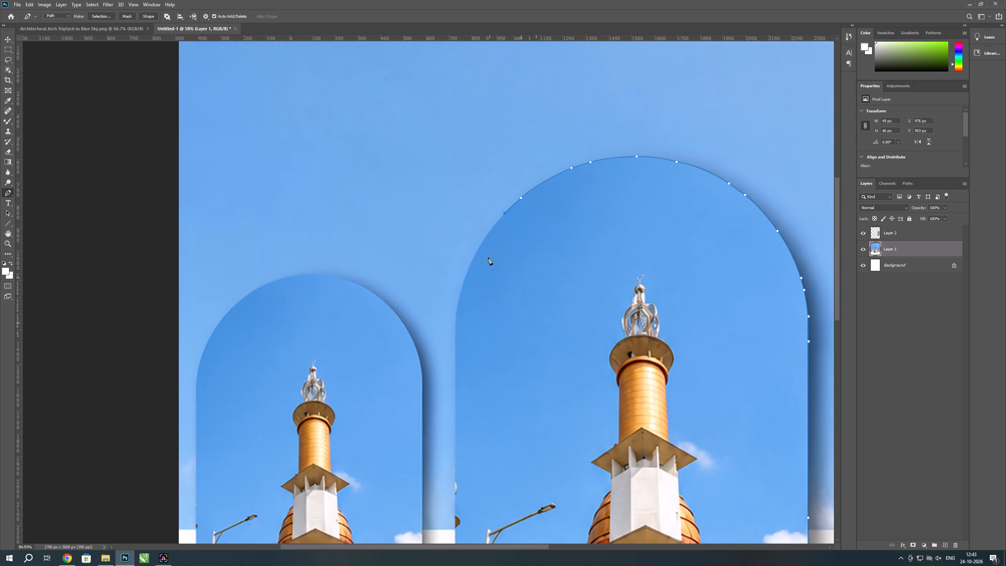
click(485, 238)
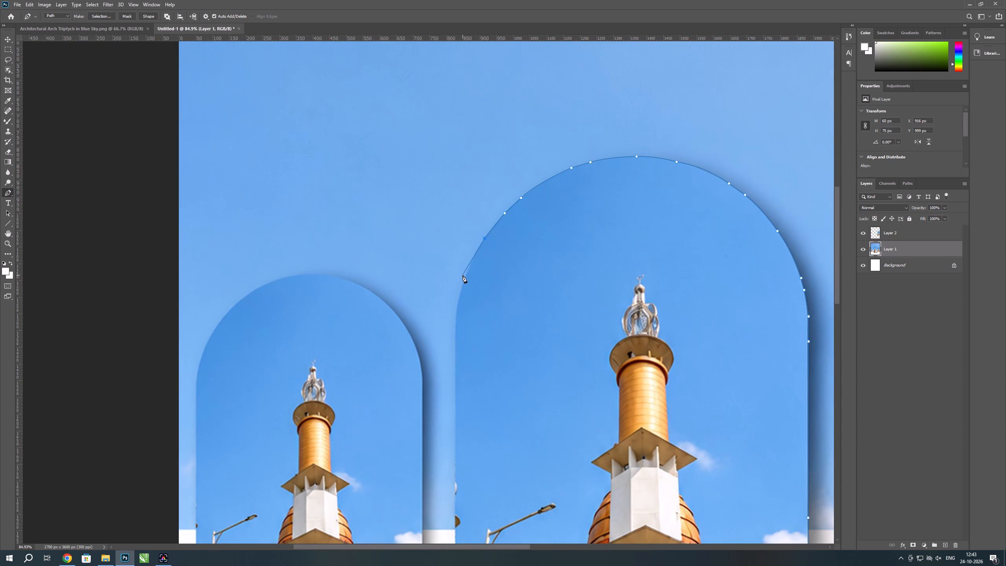
drag(465, 278, 461, 287)
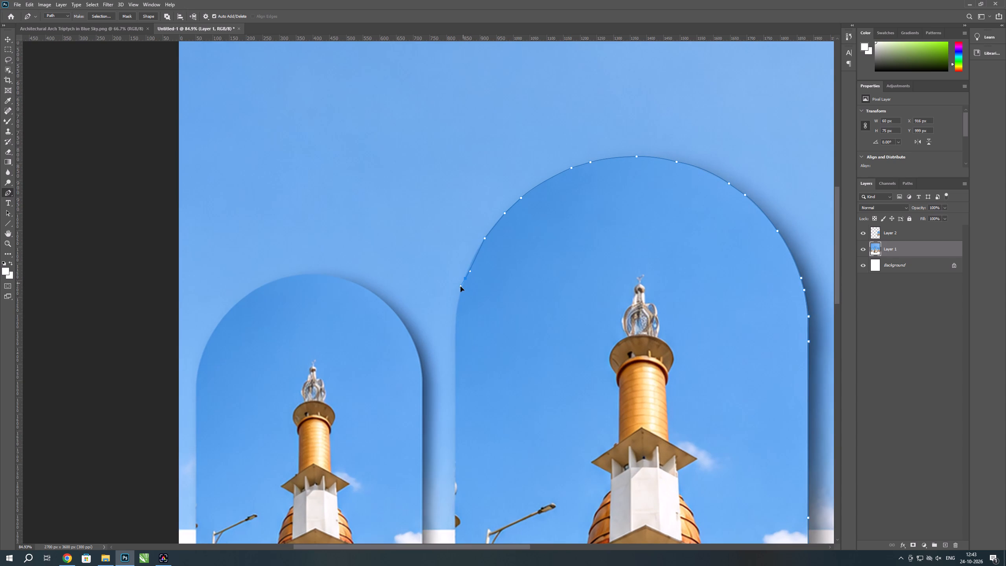
drag(461, 287, 459, 296)
click(459, 296)
click(455, 320)
Run the path down the central arch's straight left edge with spaced anchors to the start of its bottom-left corner.
click(456, 429)
scroll(602, 117, down, 10)
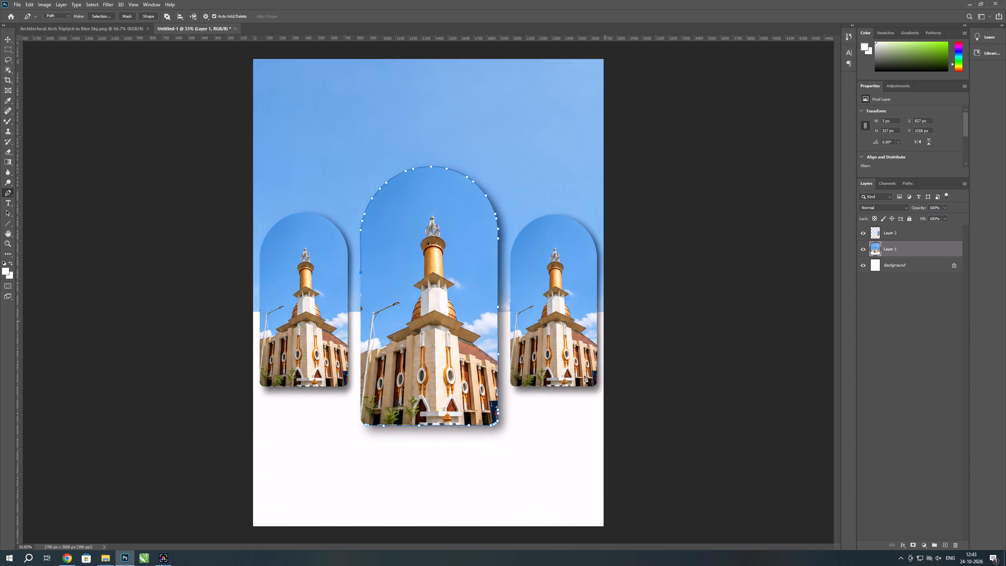
scroll(550, 390, up, 7)
scroll(222, 242, up, 6)
click(294, 259)
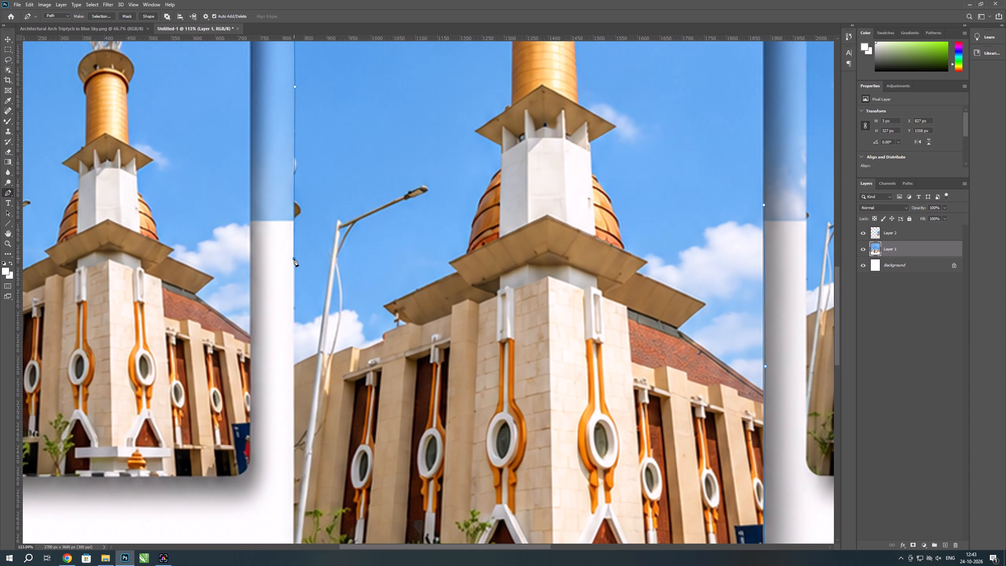
scroll(446, 244, down, 6)
scroll(321, 480, up, 6)
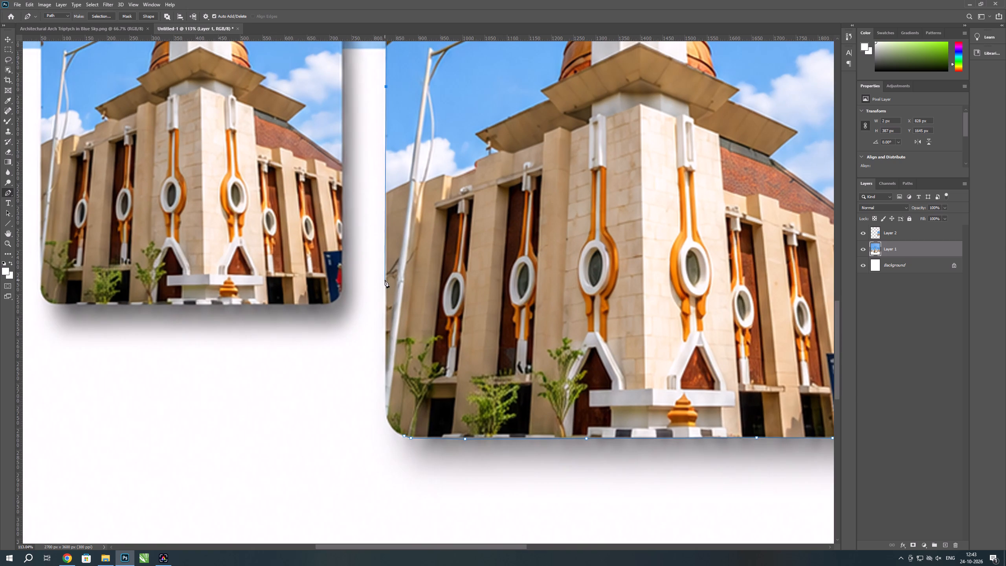
click(385, 280)
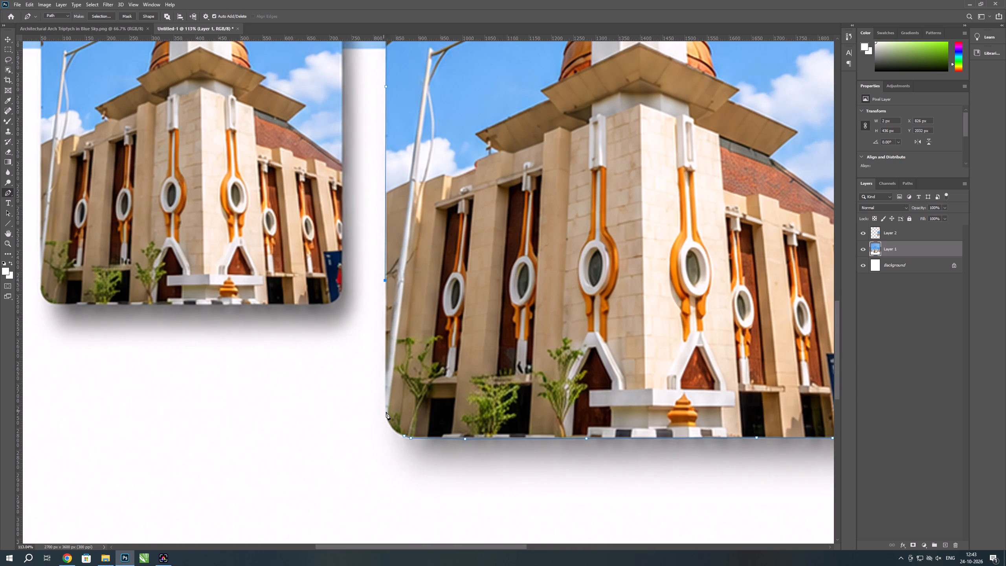
click(386, 413)
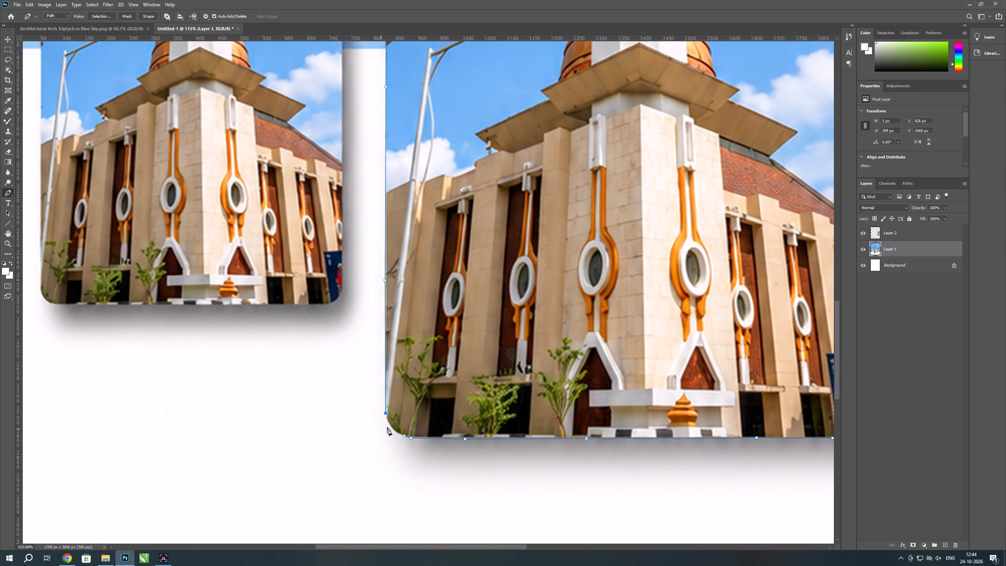
Round the central arch's bottom-left corner with closely spaced anchors, redoing the first one, and close the path at its starting anchor.
click(389, 425)
key(ctrl+z)
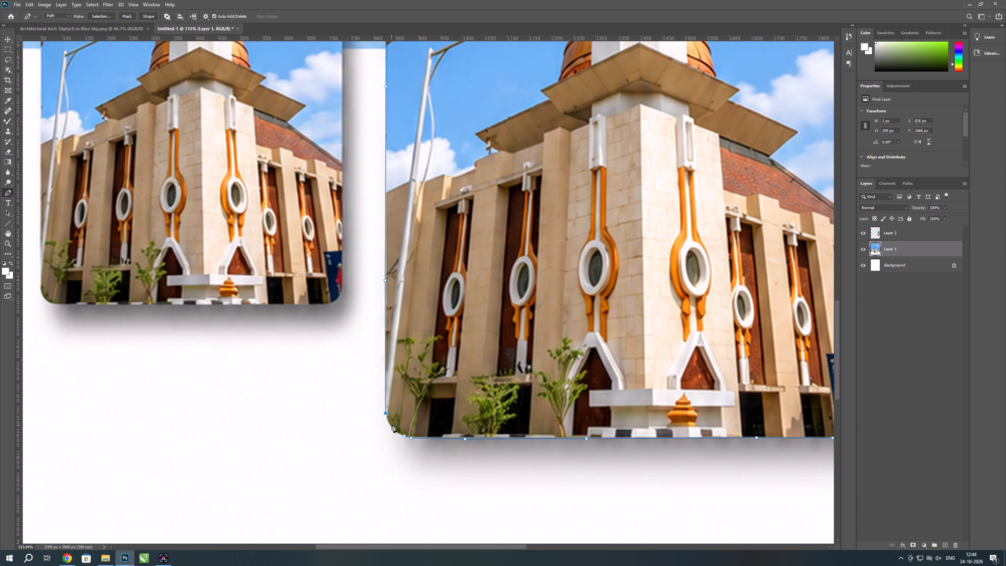
drag(390, 425, 394, 430)
click(394, 430)
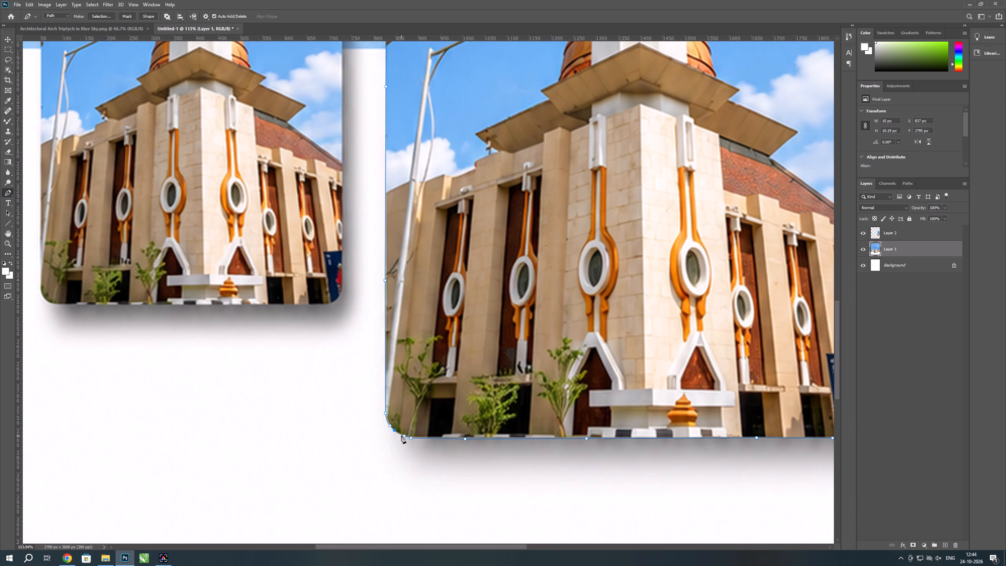
click(401, 435)
click(403, 437)
Convert the closed central arch path into a selection and copy that area of Layer 1 to a new layer.
scroll(442, 437, down, 9)
scroll(424, 337, down, 5)
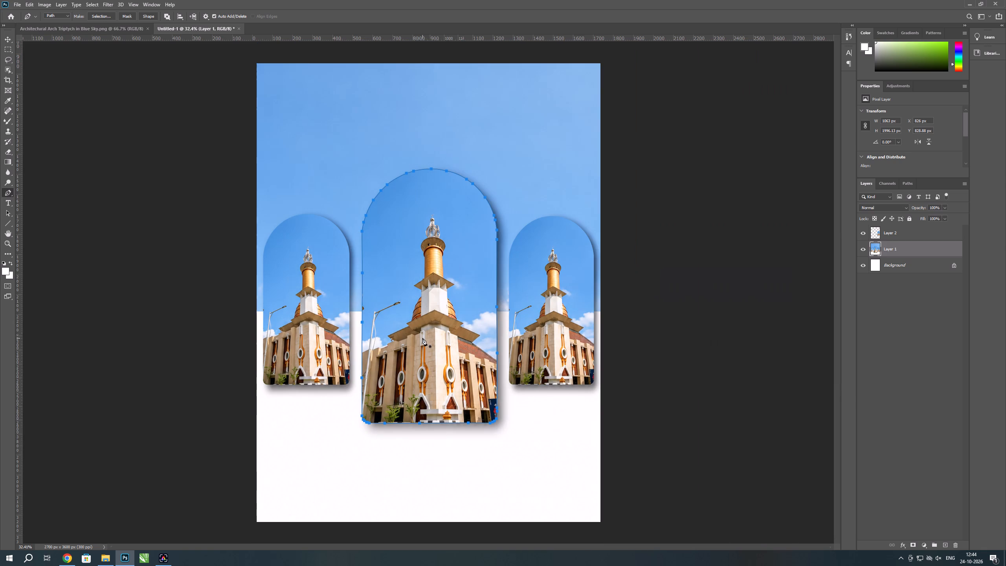
key(ctrl+Return)
key(ctrl+j)
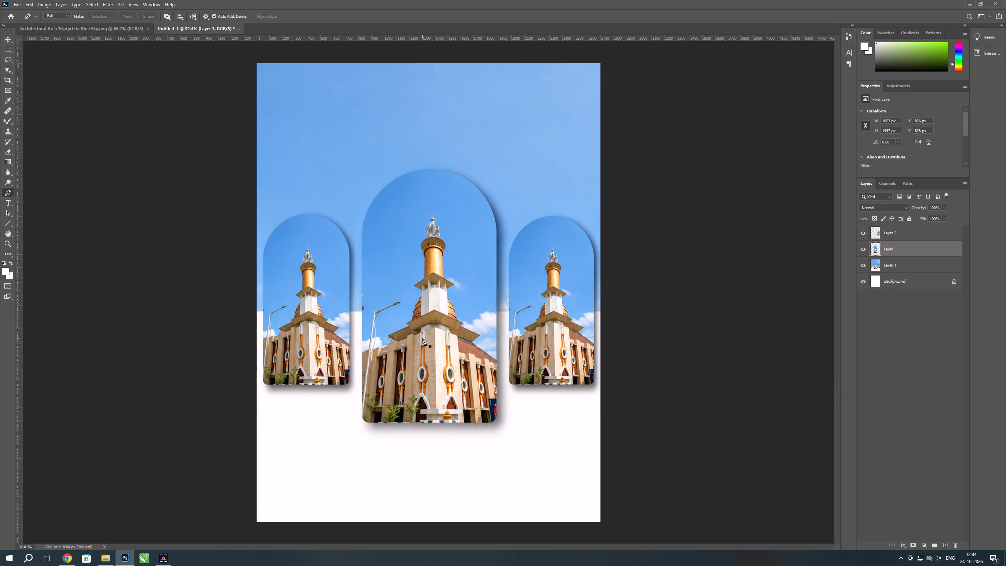
Start a new Pen path at the left arch's bottom-left corner and run it along the bottom edge to the bottom-right corner.
scroll(390, 339, up, 3)
scroll(577, 337, down, 2)
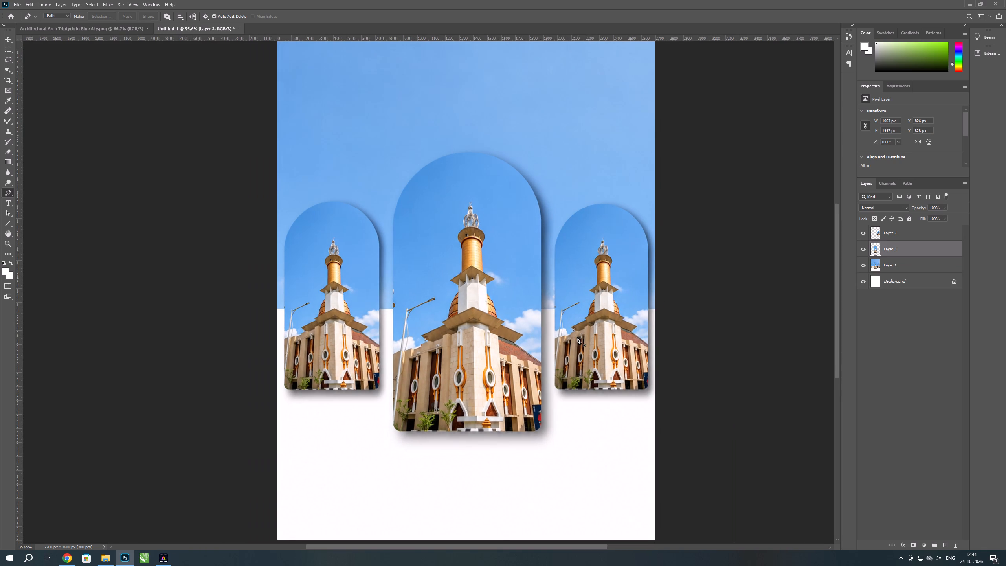
scroll(462, 329, down, 3)
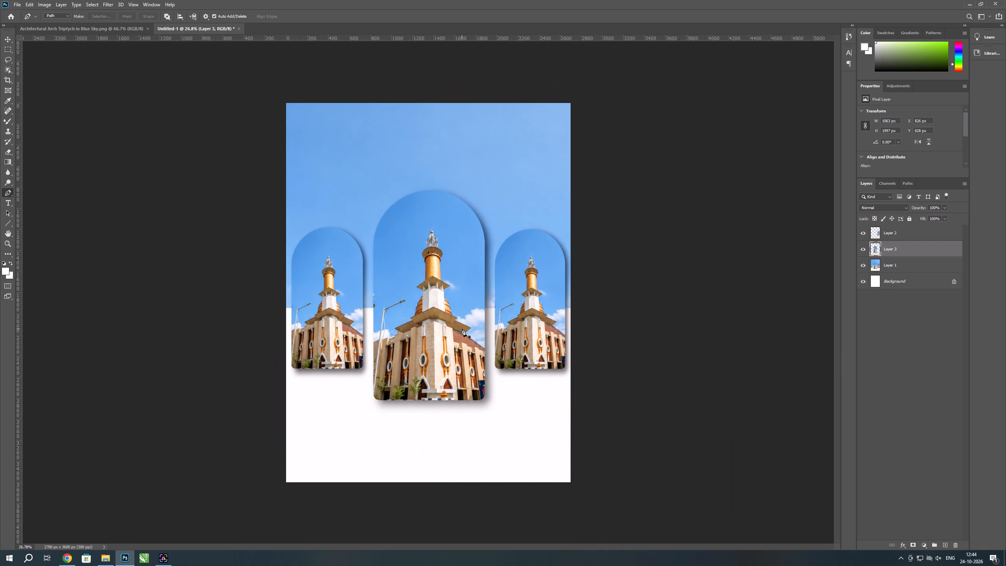
scroll(224, 404, up, 3)
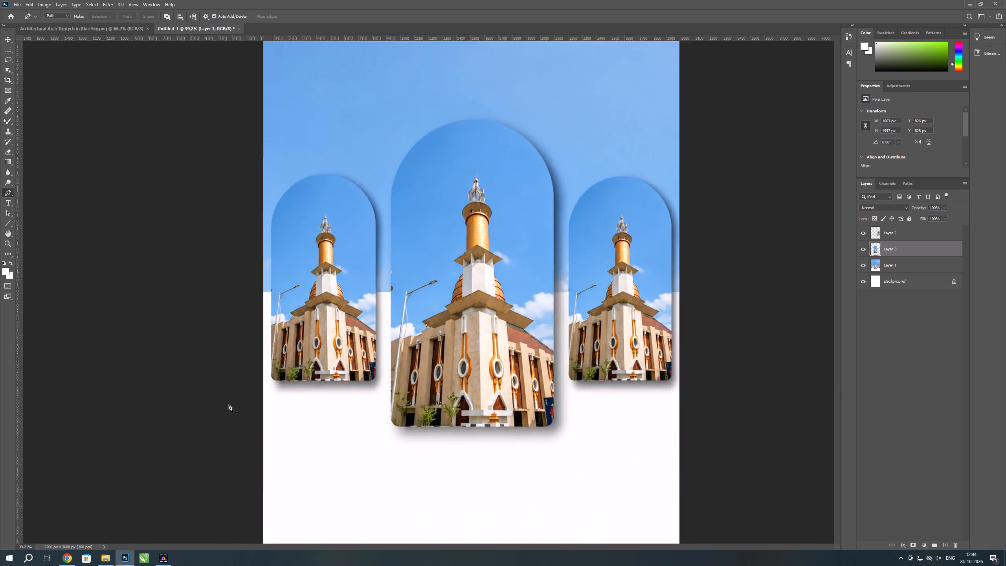
scroll(229, 404, up, 2)
scroll(342, 370, up, 5)
scroll(274, 384, up, 5)
scroll(238, 380, up, 3)
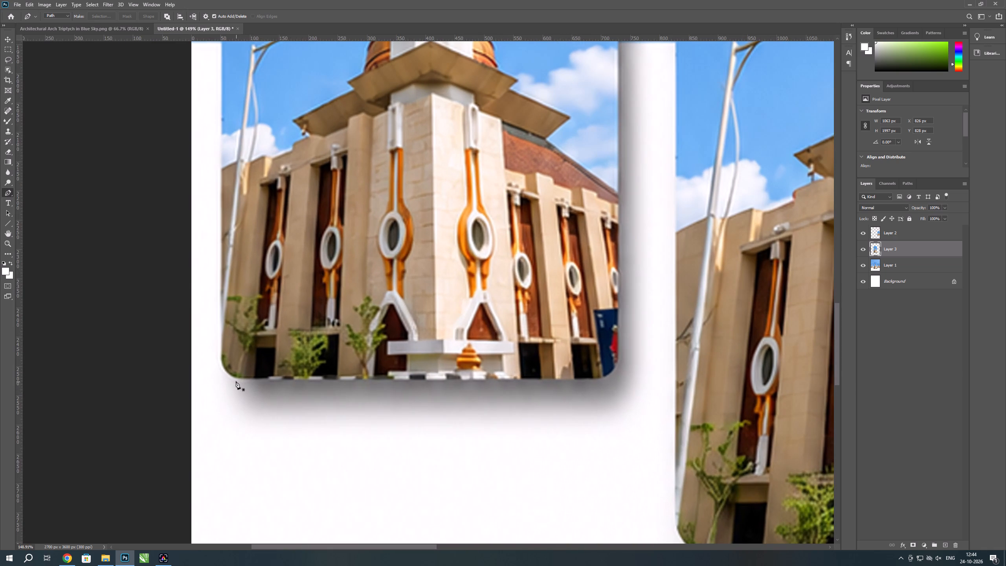
click(236, 379)
click(300, 382)
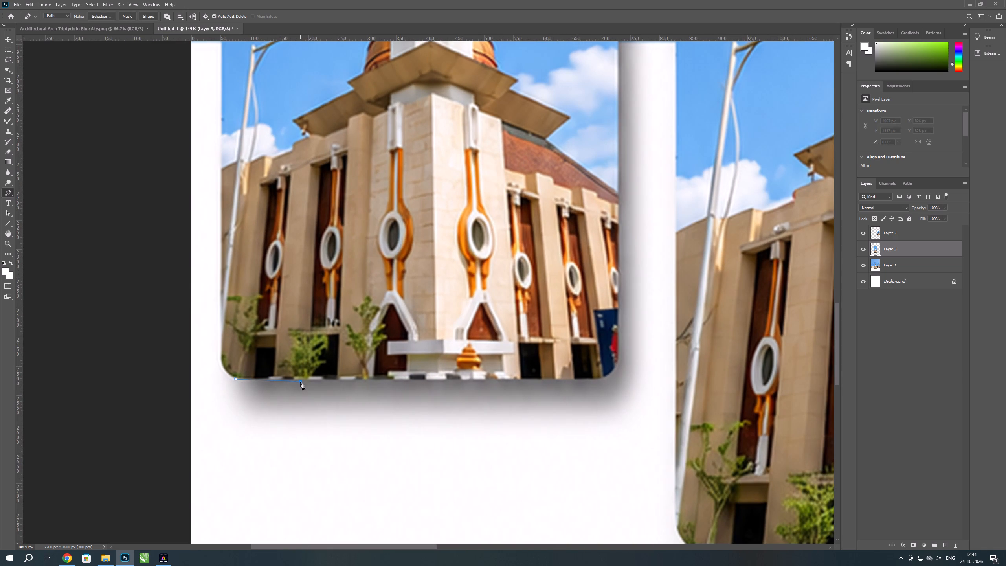
click(492, 381)
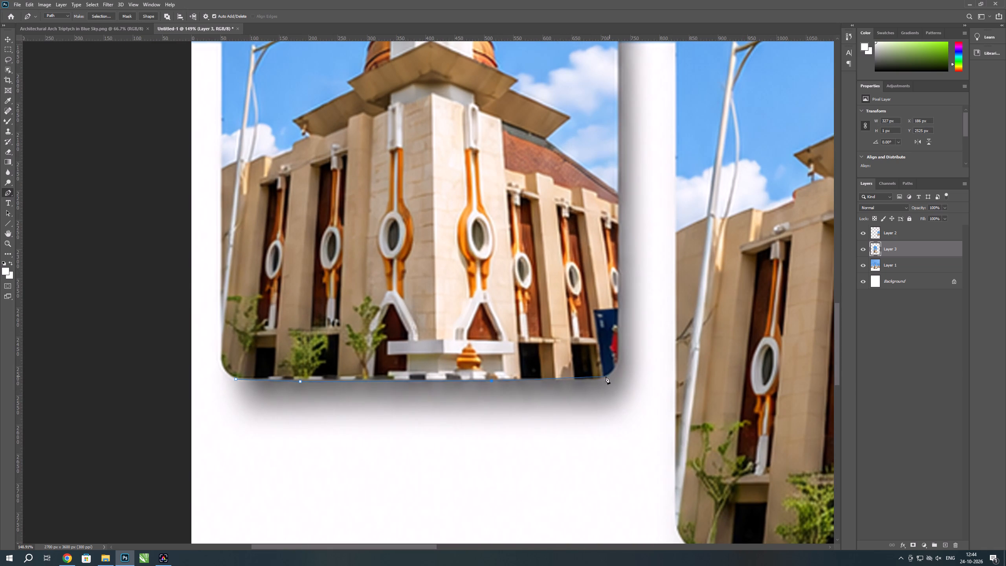
click(601, 379)
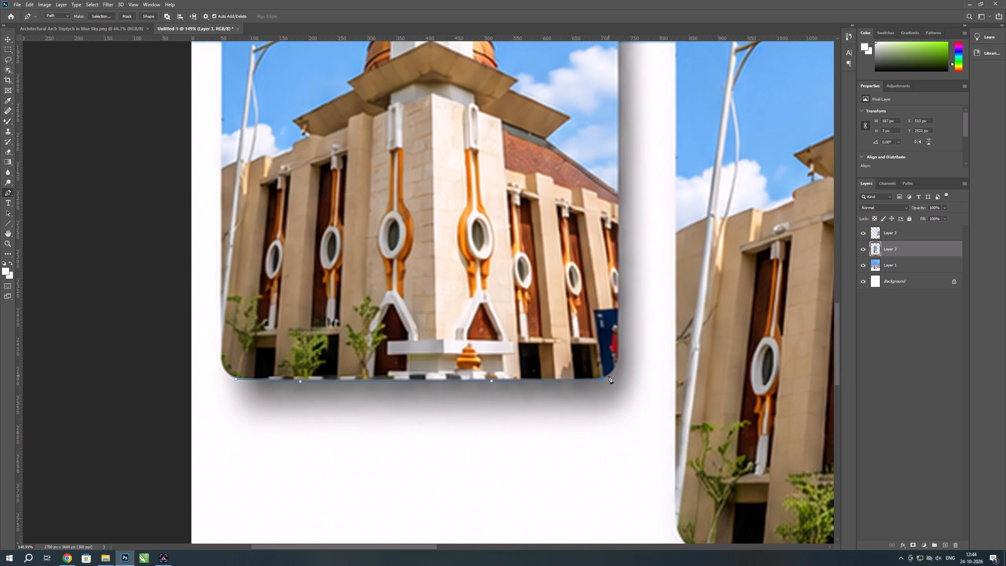
Carry the path around the left arch's rounded bottom-right corner and up the lower part of its right edge.
click(609, 376)
click(615, 370)
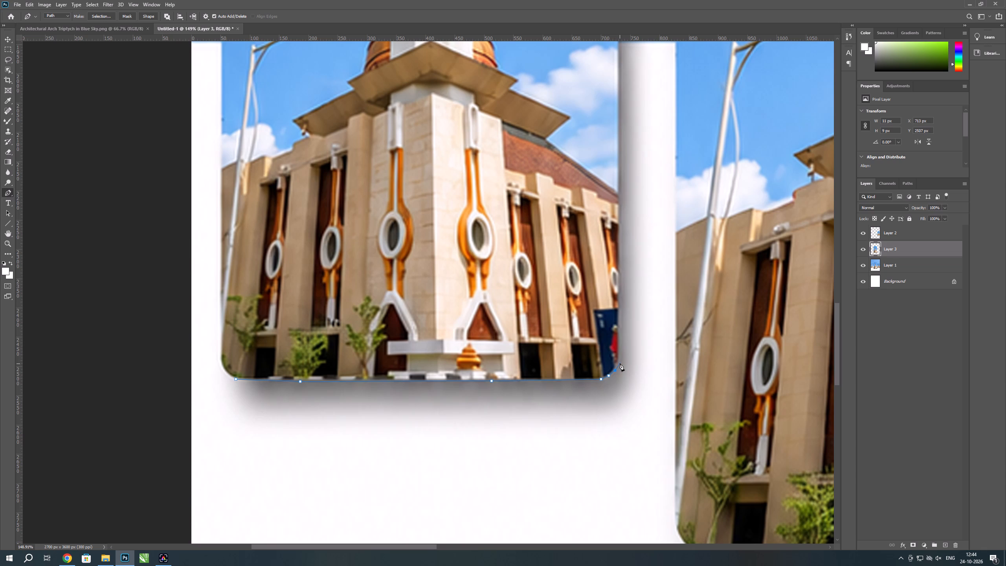
click(620, 363)
click(620, 339)
click(620, 107)
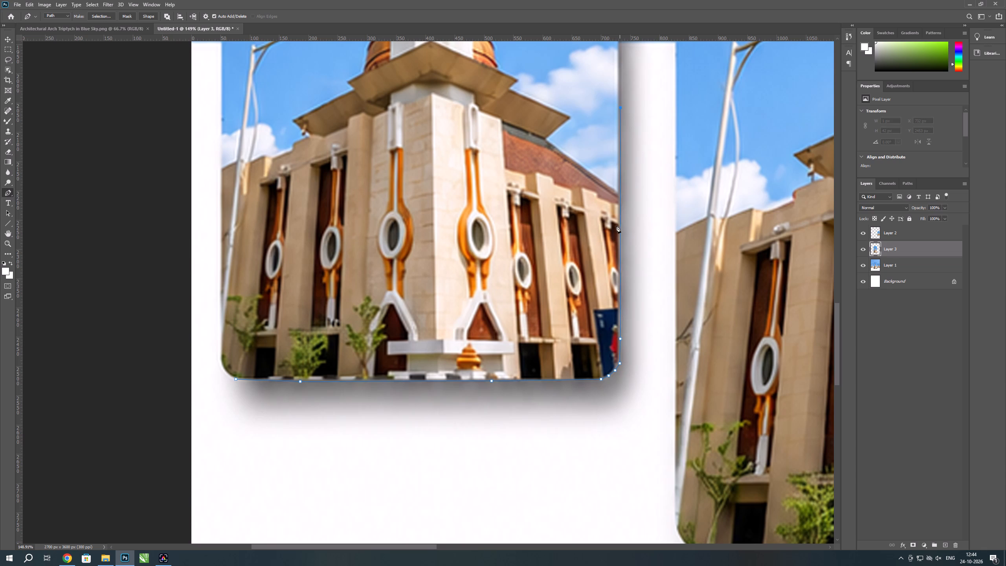
Extend the path up the left arch's right edge to just below the curve, replacing the misplaced anchor with one on the edge.
scroll(591, 401, down, 6)
scroll(589, 447, down, 5)
scroll(672, 133, up, 5)
scroll(578, 252, up, 4)
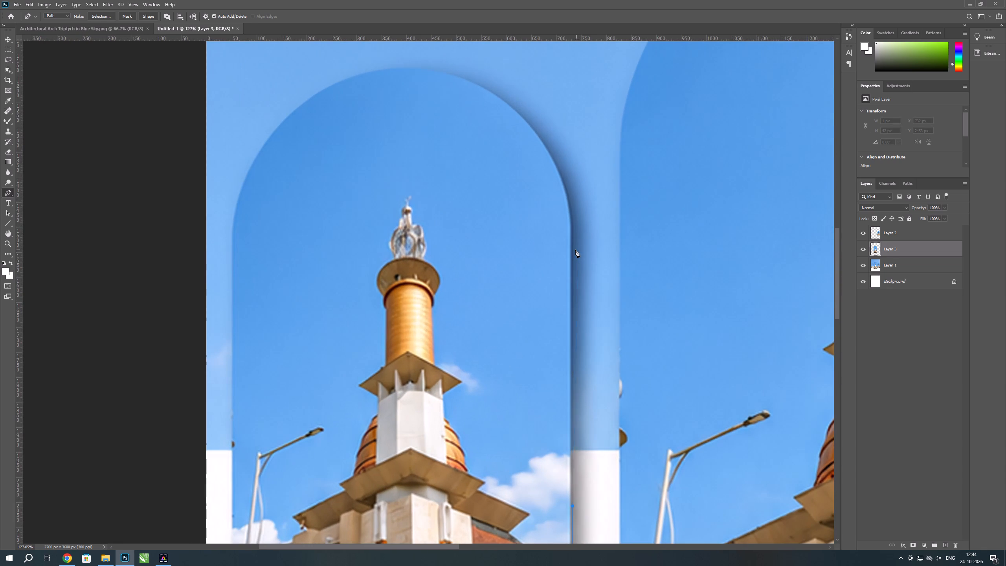
click(573, 249)
key(ctrl+z)
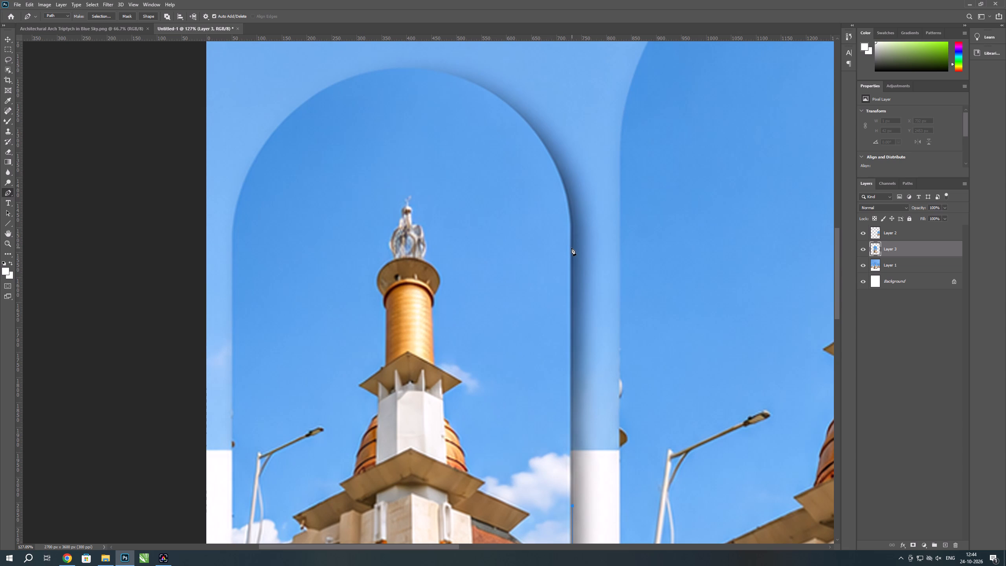
click(571, 248)
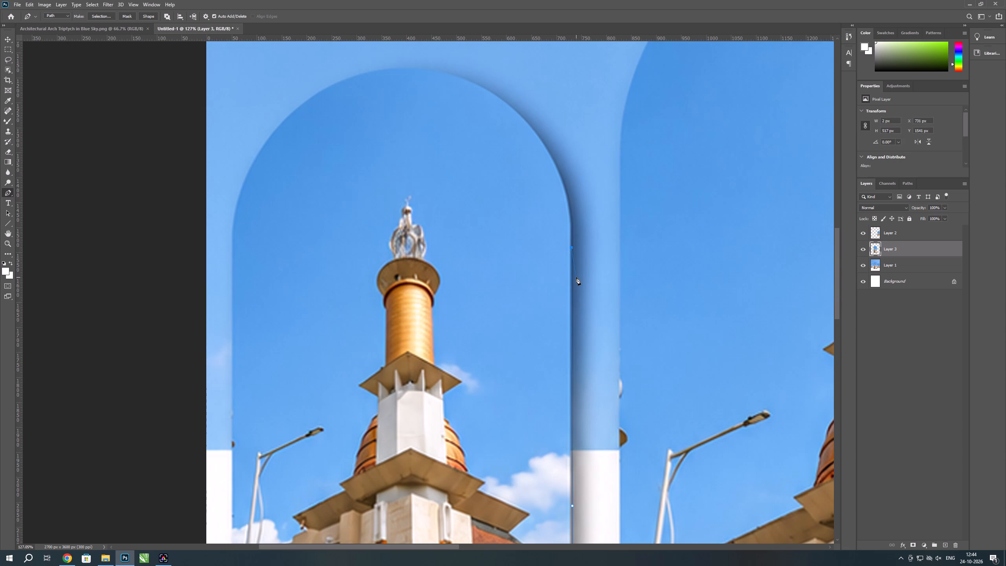
Carry the Pen path from the left arch's straight right edge into the start of its curve with short curved segments.
scroll(469, 193, up, 3)
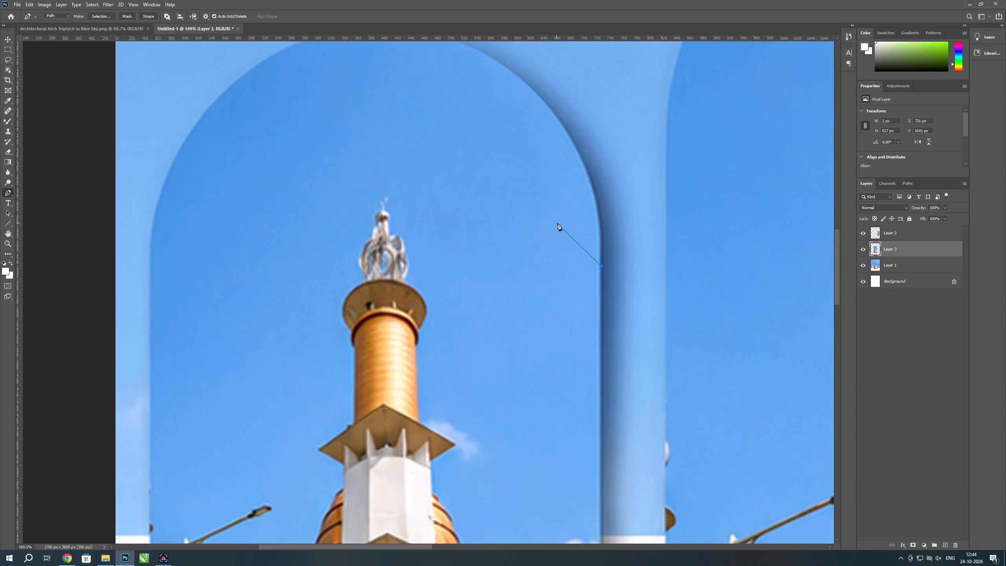
click(602, 232)
key(ctrl+z)
drag(600, 212, 598, 209)
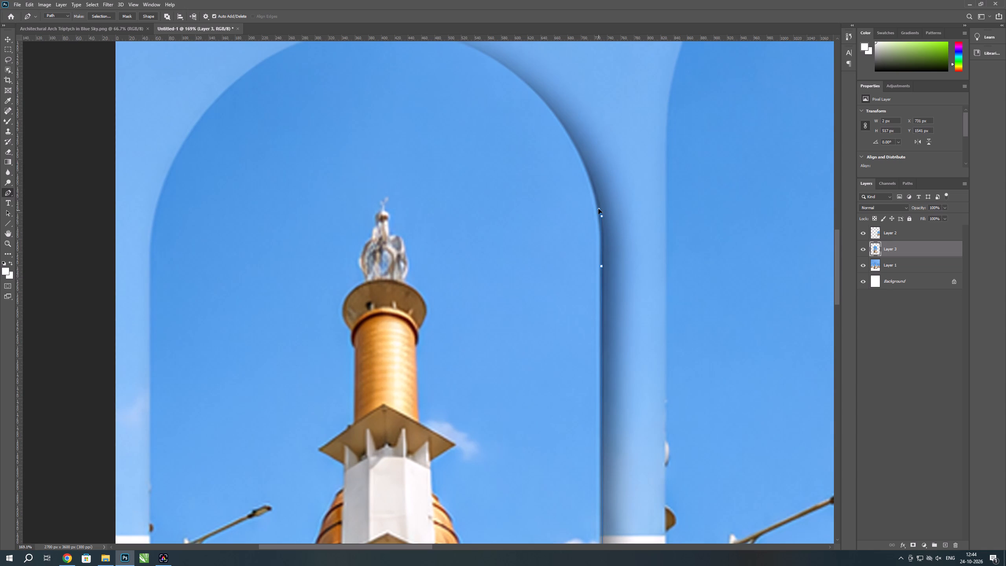
drag(598, 209, 598, 200)
click(598, 200)
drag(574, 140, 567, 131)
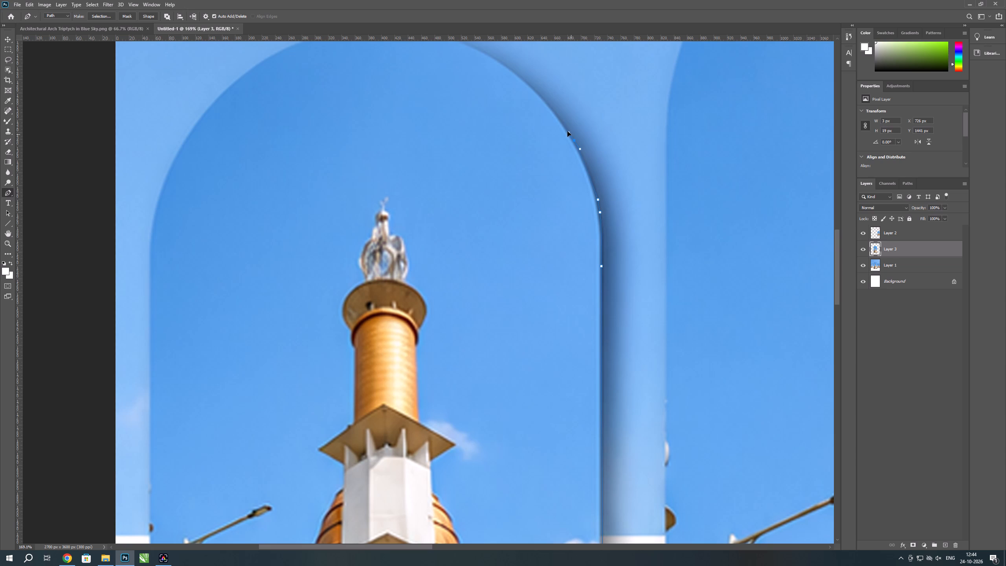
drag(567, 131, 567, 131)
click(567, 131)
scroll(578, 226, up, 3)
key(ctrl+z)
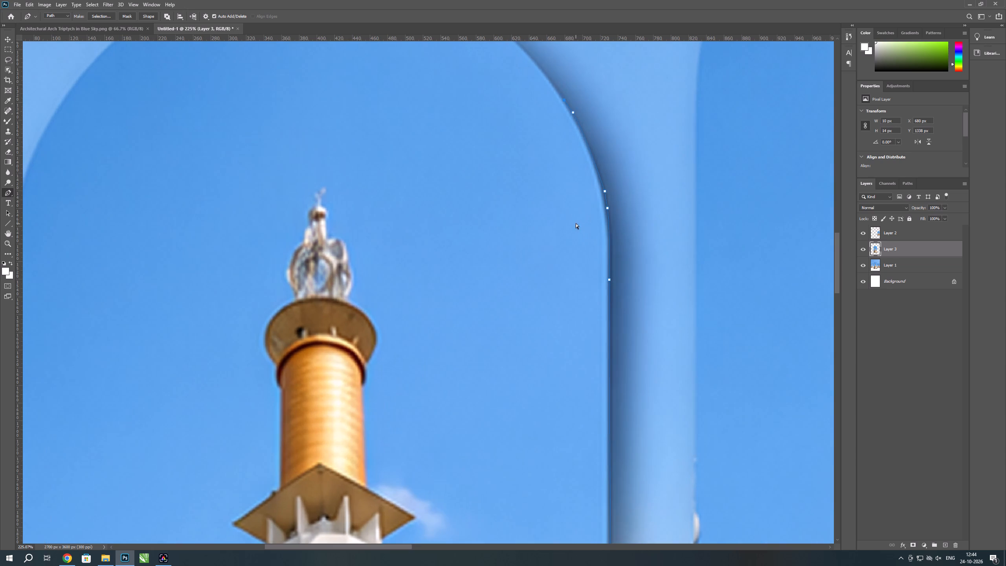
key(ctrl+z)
Add short curved Pen segments along the lower part of the left arch's right-hand curve.
drag(587, 141, 584, 138)
drag(584, 138, 579, 125)
click(579, 125)
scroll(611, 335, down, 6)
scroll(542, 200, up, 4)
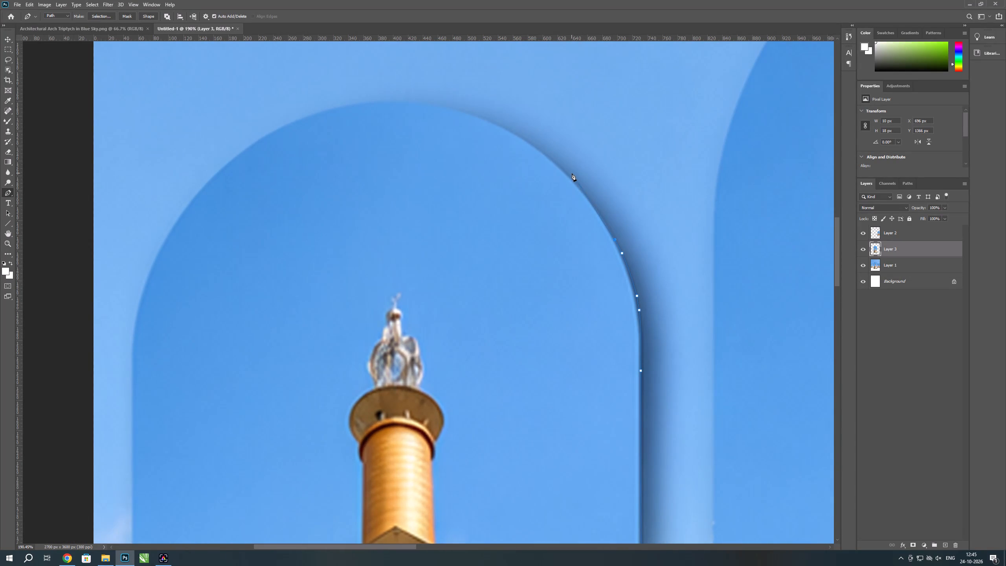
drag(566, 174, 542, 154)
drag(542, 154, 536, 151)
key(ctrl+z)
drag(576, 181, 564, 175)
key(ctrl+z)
Continue the curved Pen path over the left arch's upper-right shoulder to the top centre of the arch.
drag(574, 182, 559, 167)
click(559, 167)
scroll(702, 344, down, 1)
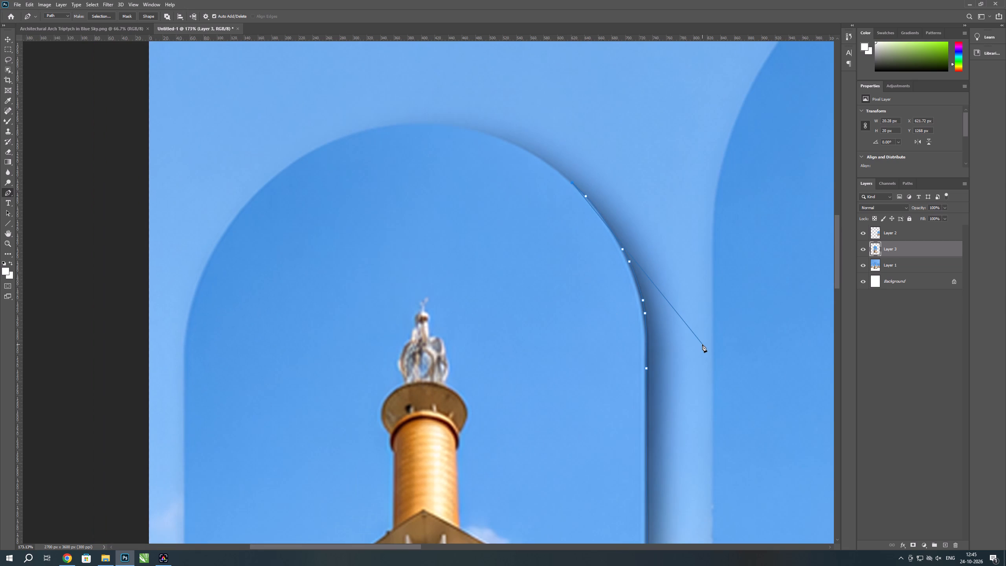
scroll(702, 344, down, 1)
scroll(557, 215, up, 2)
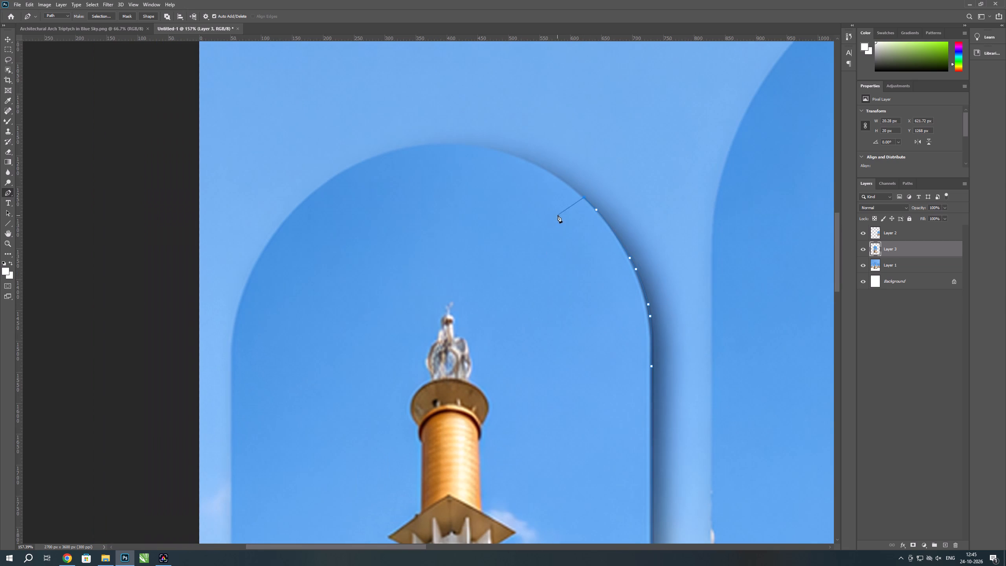
scroll(558, 215, up, 2)
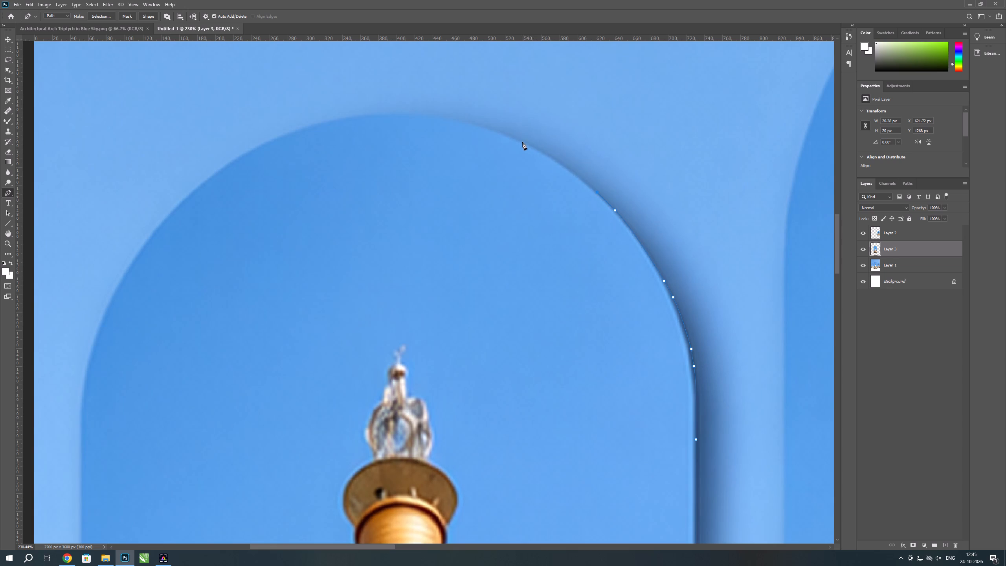
drag(519, 139, 491, 130)
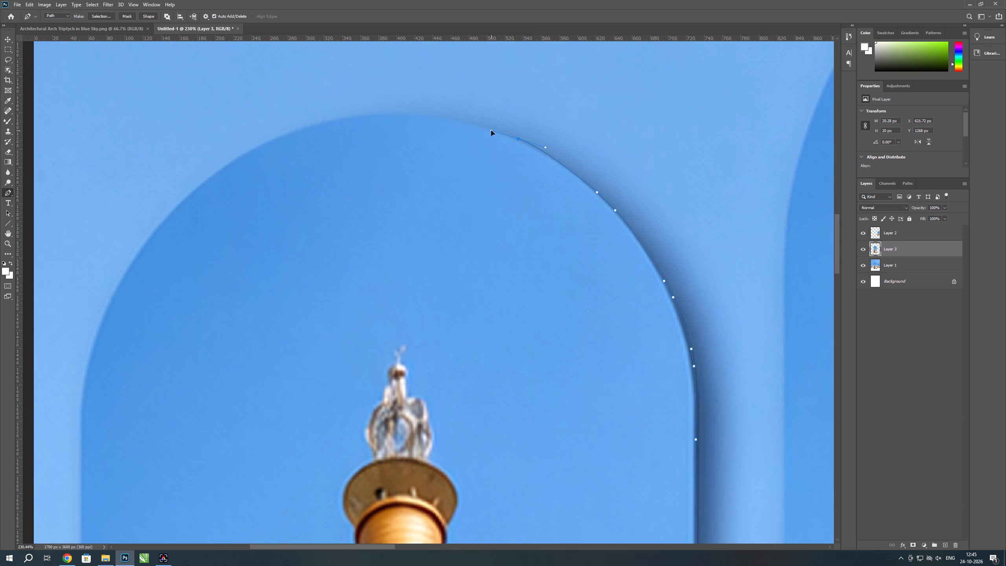
drag(491, 130, 490, 129)
click(490, 129)
drag(416, 115, 393, 114)
click(393, 114)
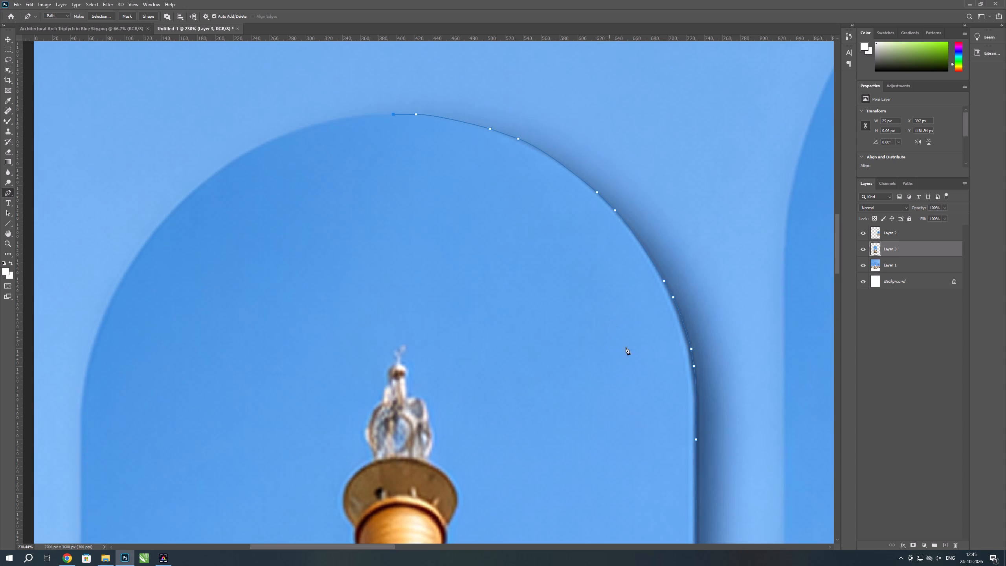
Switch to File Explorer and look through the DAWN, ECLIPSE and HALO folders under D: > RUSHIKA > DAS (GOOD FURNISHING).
key(alt+Tab)
key(alt+Tab)
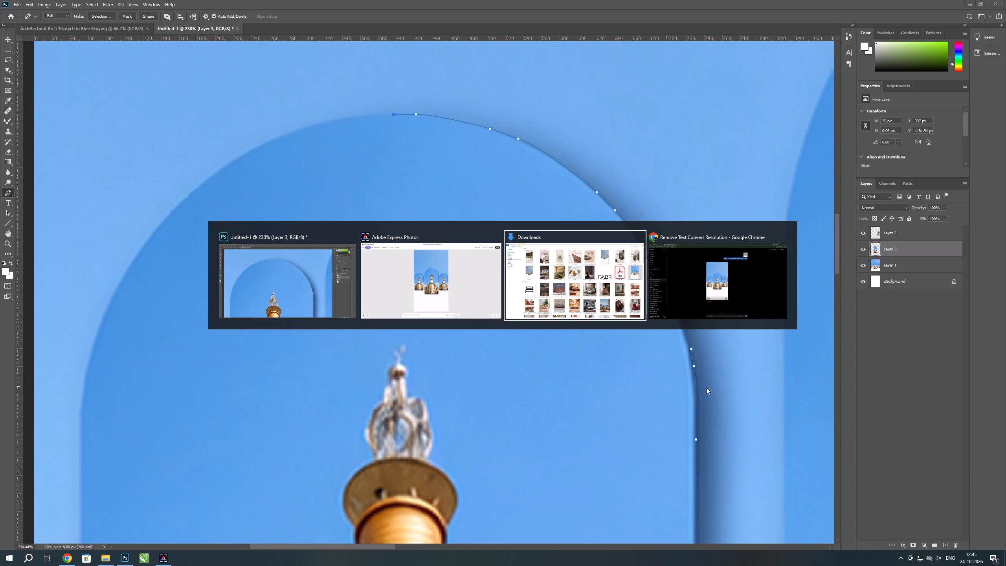
click(65, 162)
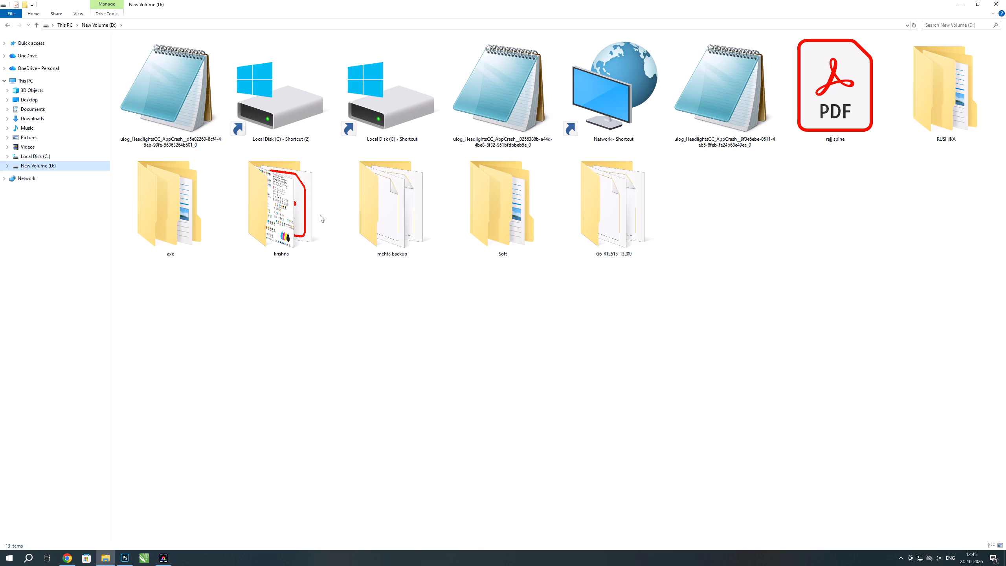
double_click(949, 133)
double_click(690, 123)
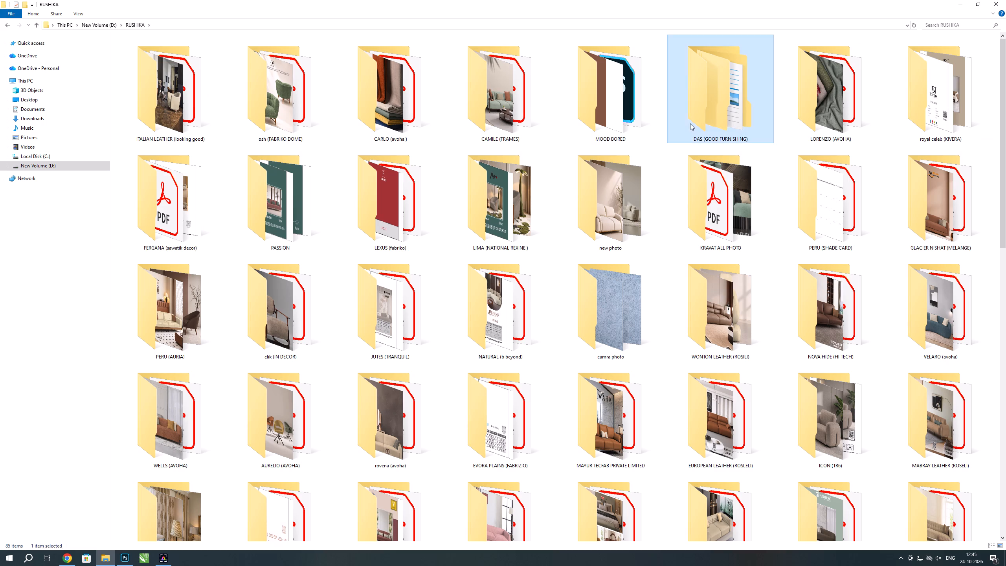
double_click(174, 97)
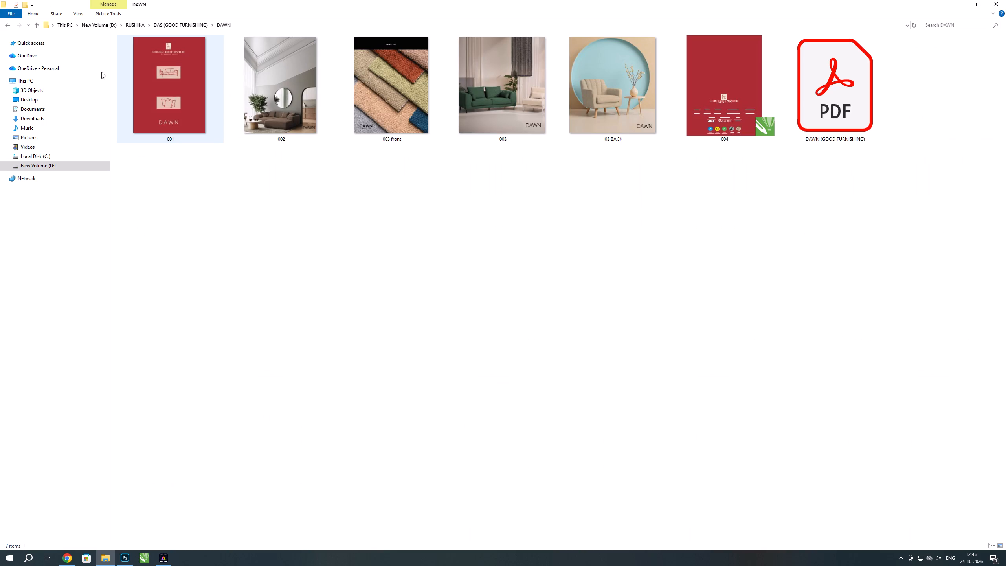
click(8, 24)
double_click(259, 96)
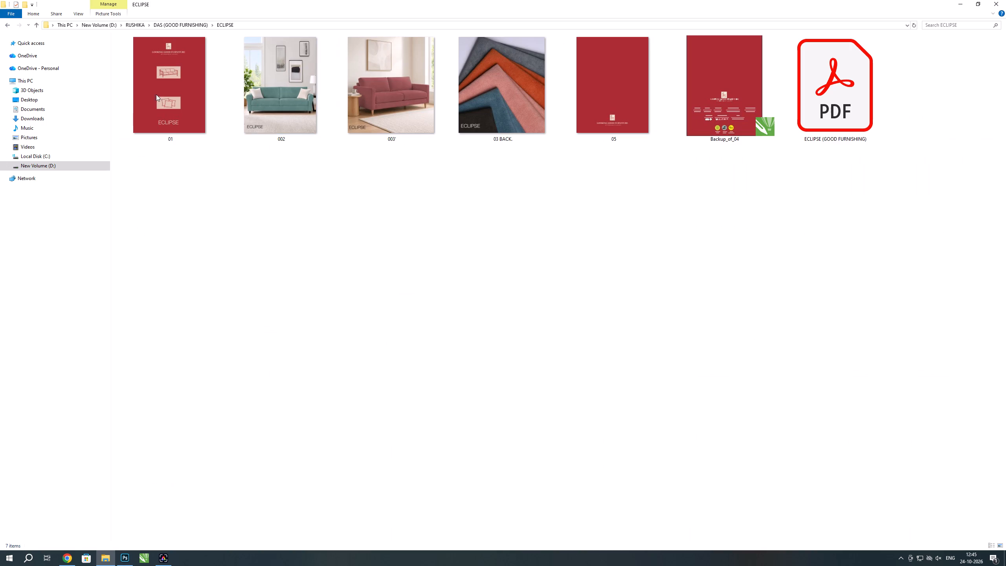
click(4, 26)
double_click(384, 81)
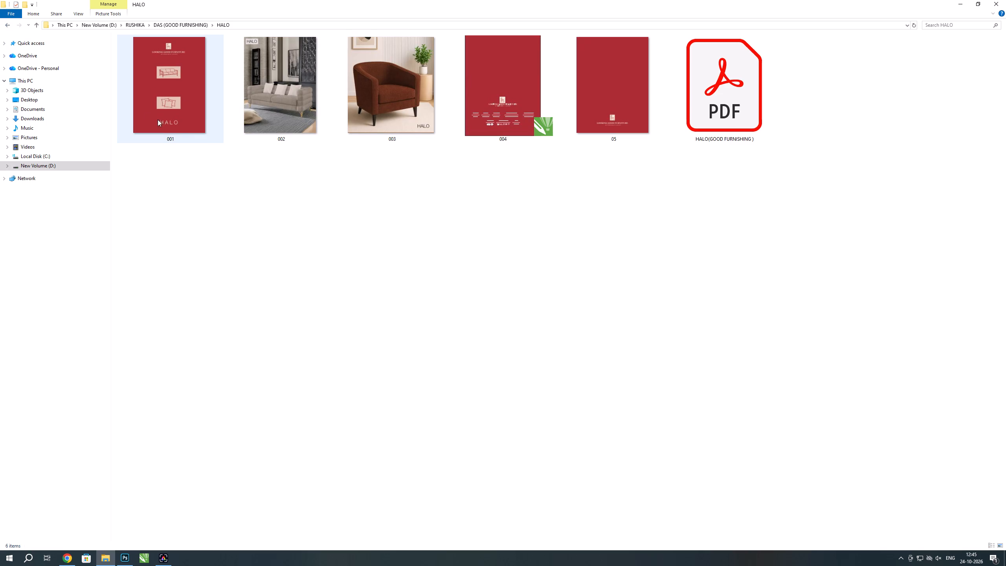
Open the 001 image from the HALO folder as a separate document in Photoshop.
drag(195, 92, 520, 362)
key(alt+Tab)
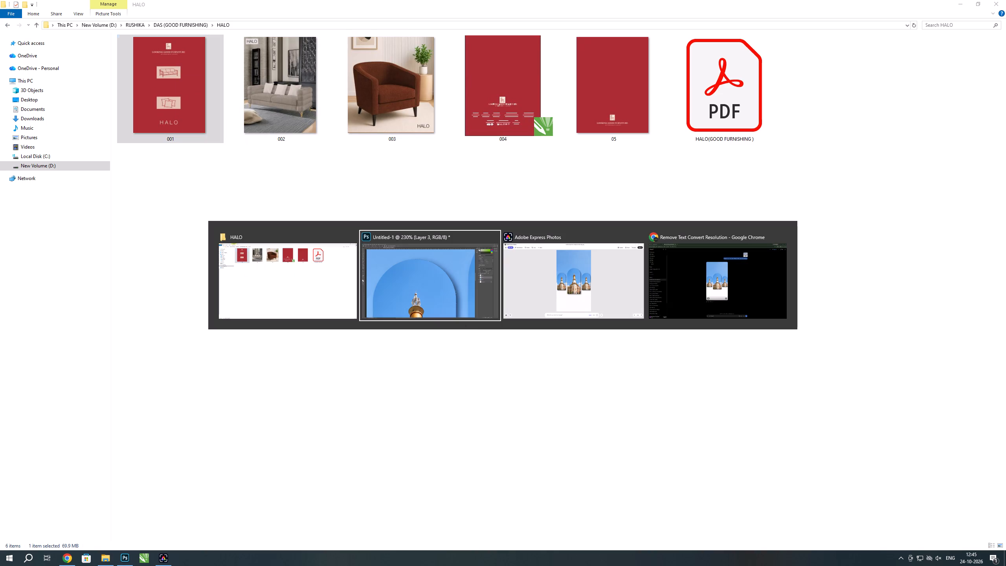
drag(520, 362, 525, 362)
key(alt+Tab)
key(alt+Tab)
key(alt+Tab)
key(alt+Tab)
drag(525, 362, 431, 29)
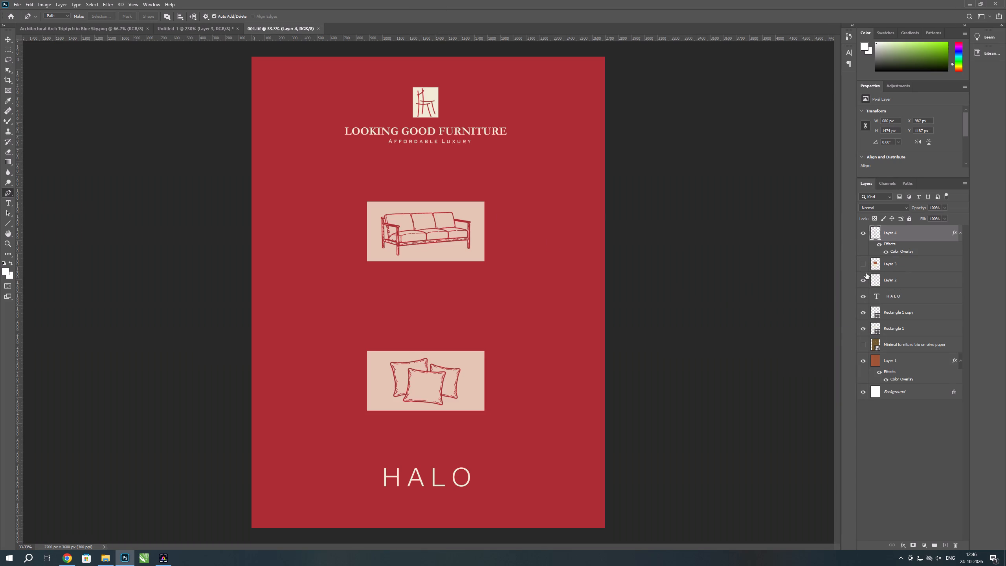
Compare the HALO cover with and without Layer 3 by toggling that layer's visibility, leaving it hidden.
click(862, 266)
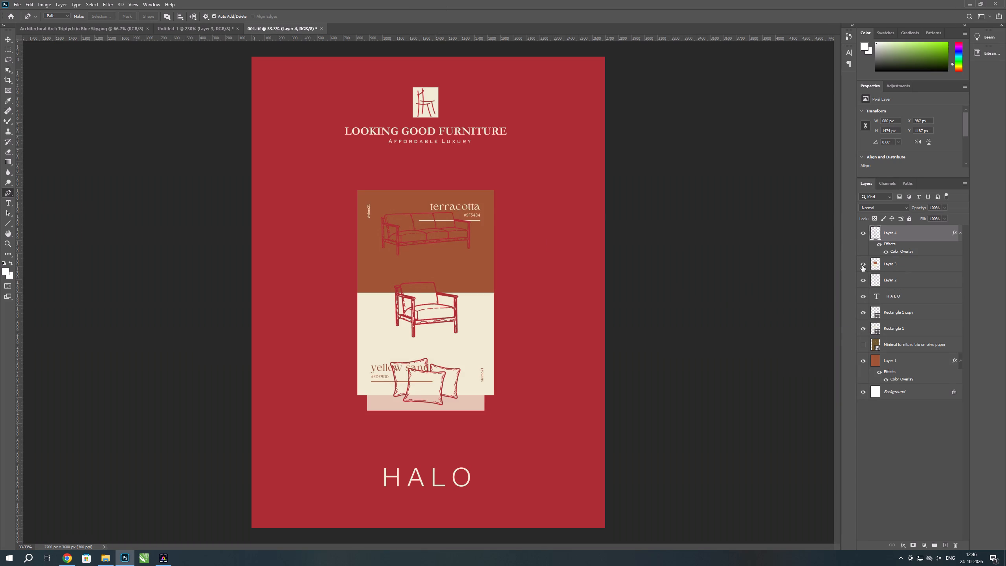
click(862, 266)
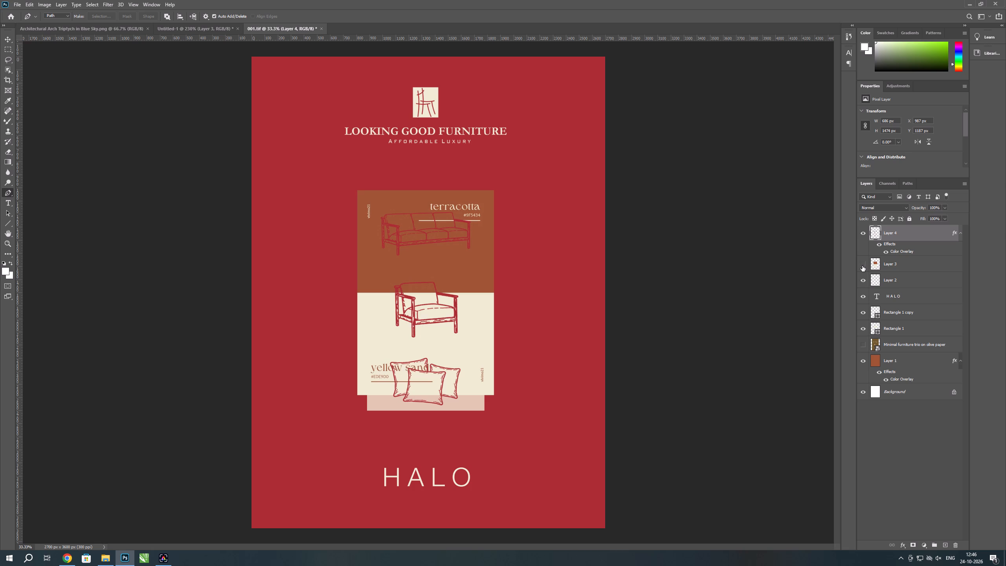
click(862, 266)
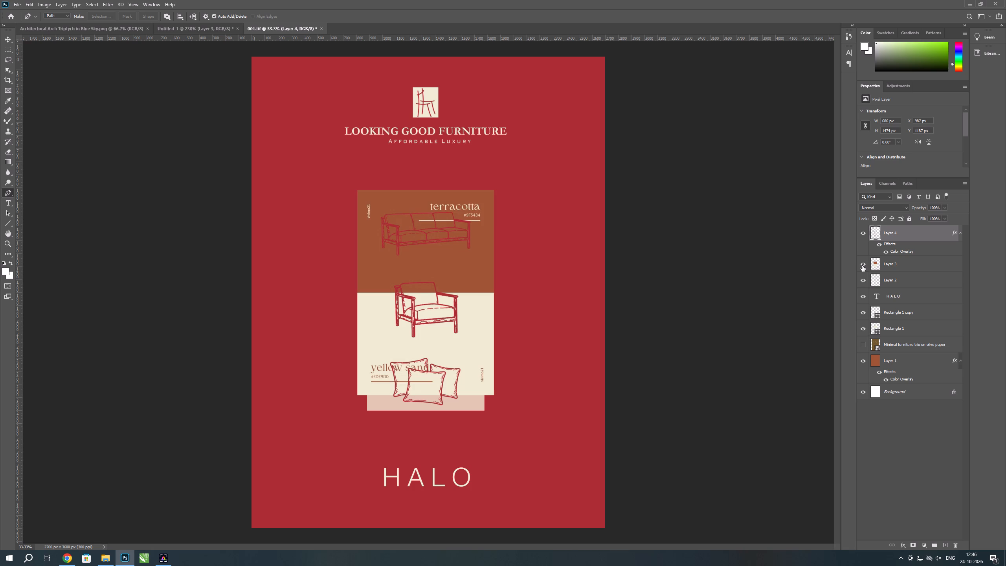
click(862, 266)
click(862, 266)
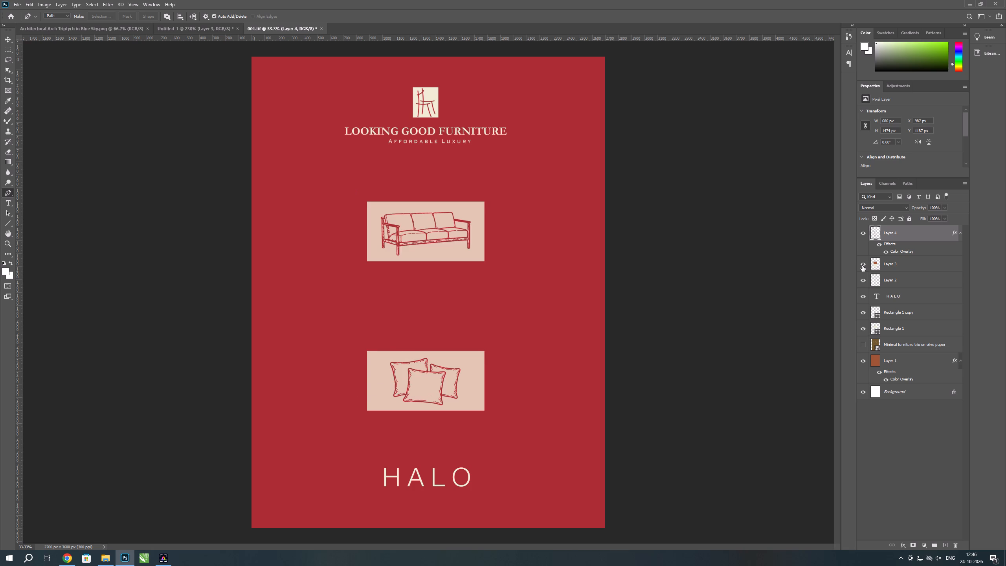
click(862, 266)
click(862, 266)
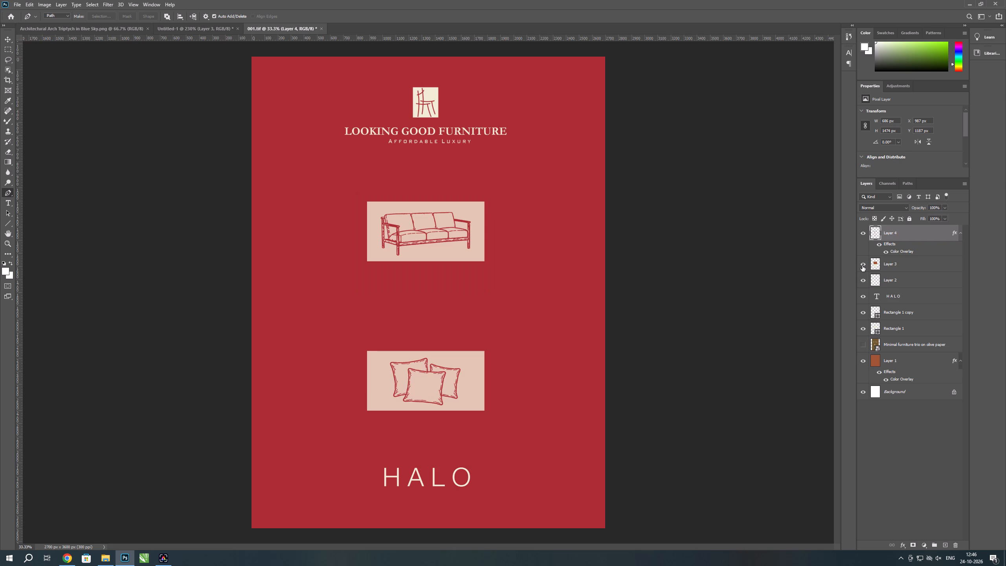
click(862, 266)
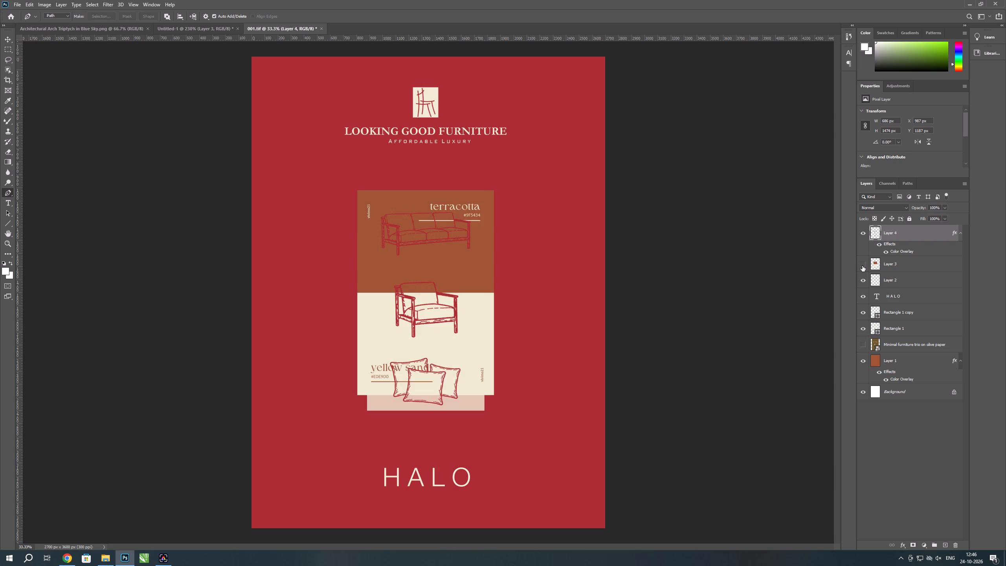
click(862, 266)
click(862, 266)
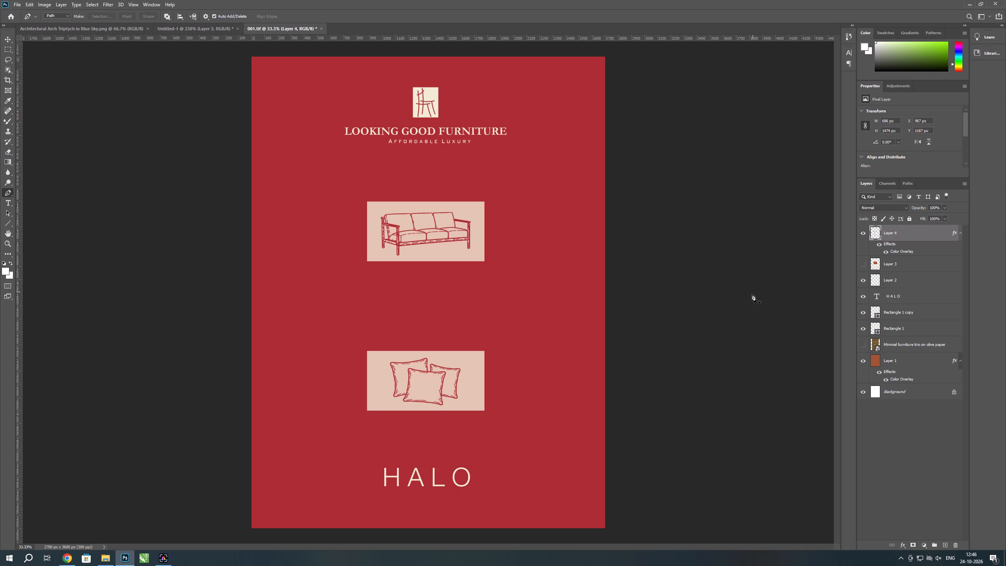
Examine the HALO cover again with Layer 3 shown and hidden, leaving that layer hidden.
click(322, 28)
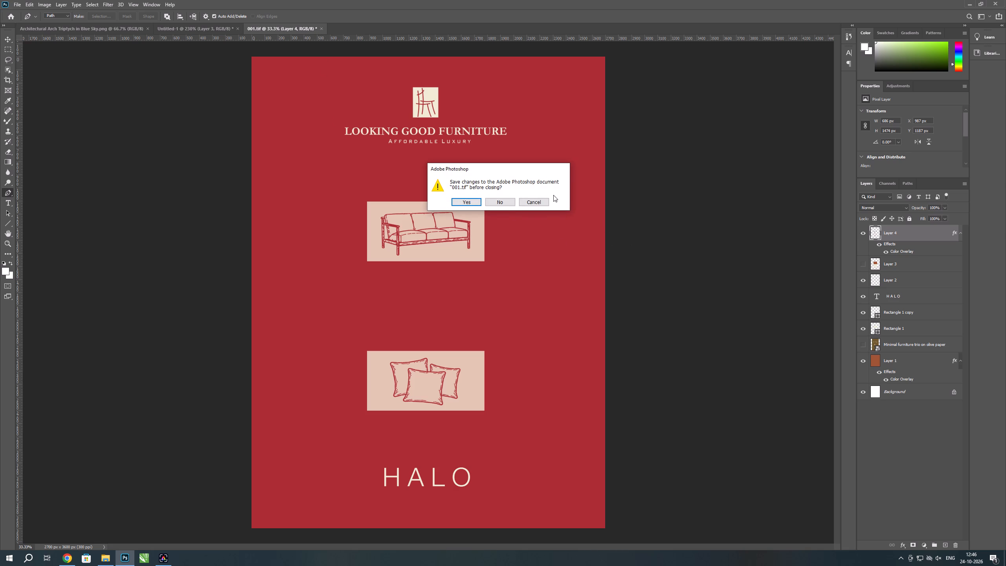
click(548, 200)
click(863, 262)
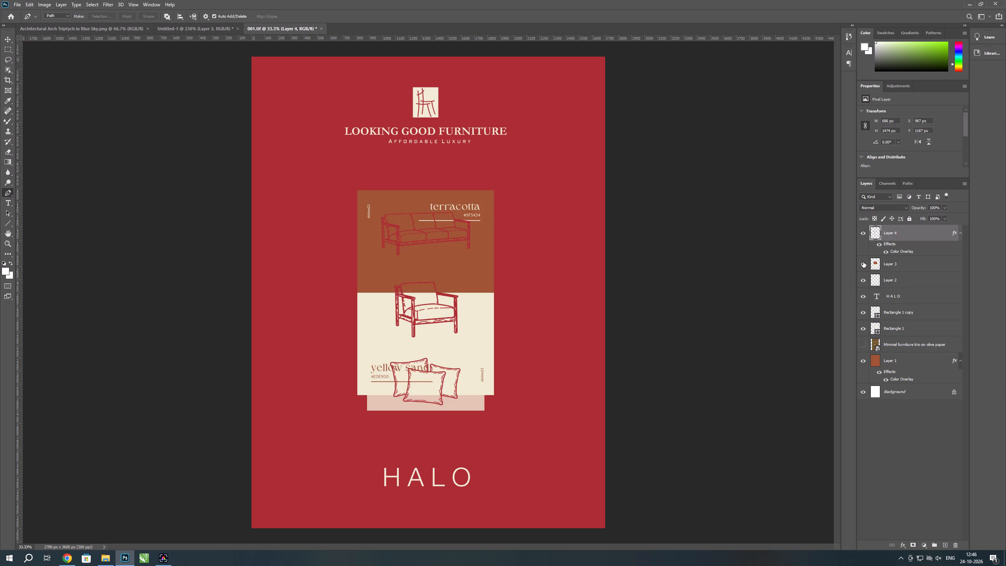
click(863, 262)
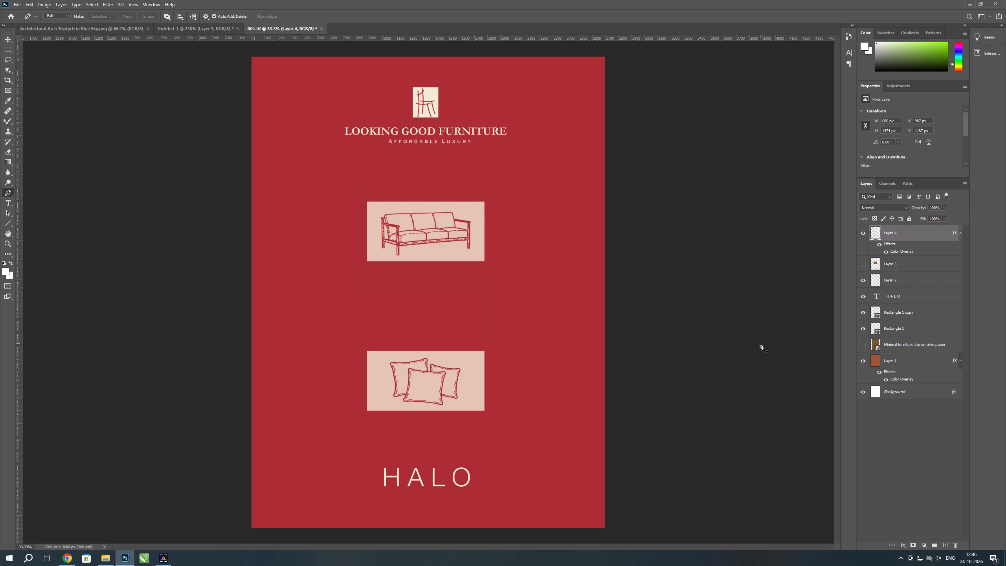
key(alt+Tab)
key(alt+Tab)
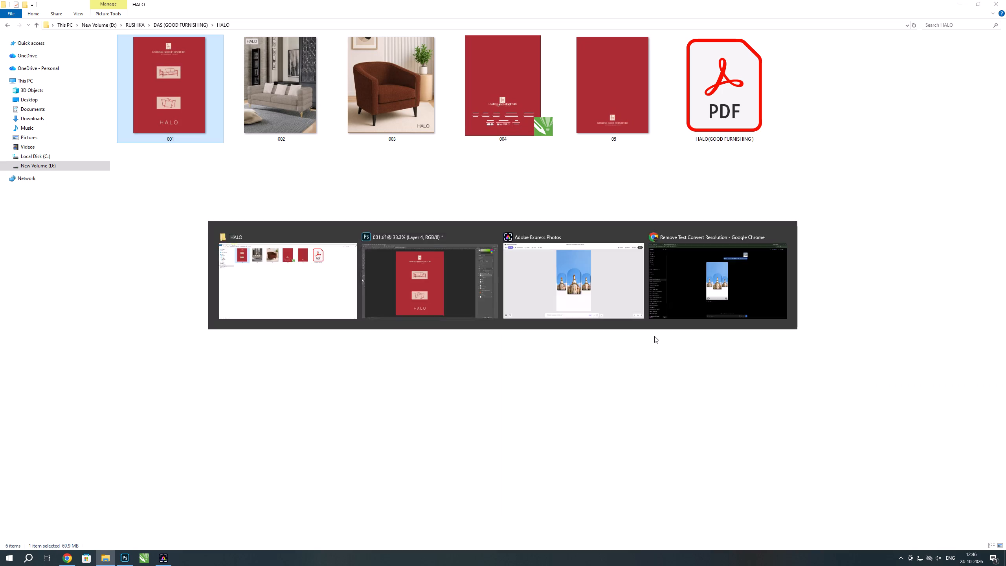
click(859, 269)
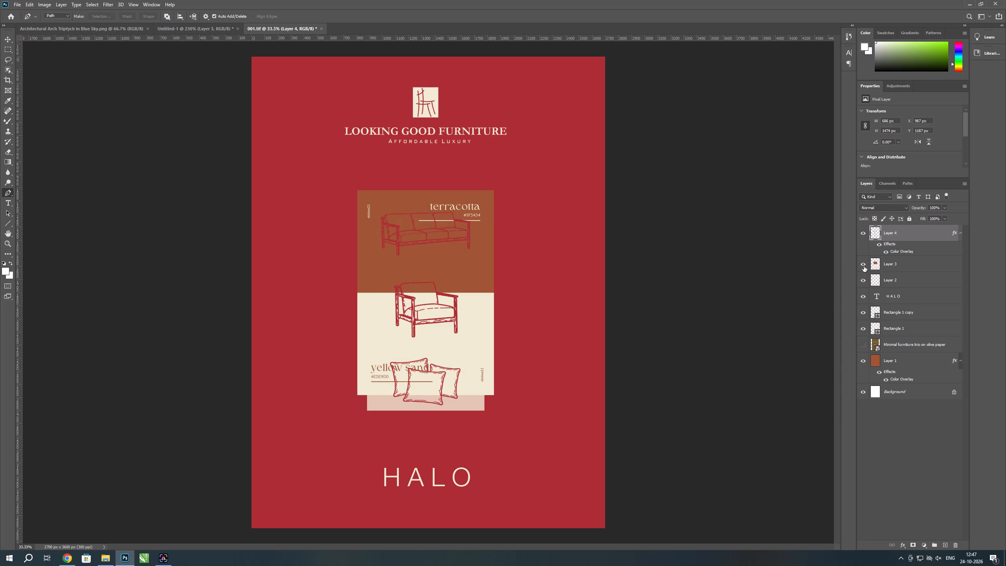
click(864, 266)
Compare the HALO cover with and without the "Minimal furniture trio on olive paper" layer and inspect the furniture line drawings up close.
click(864, 347)
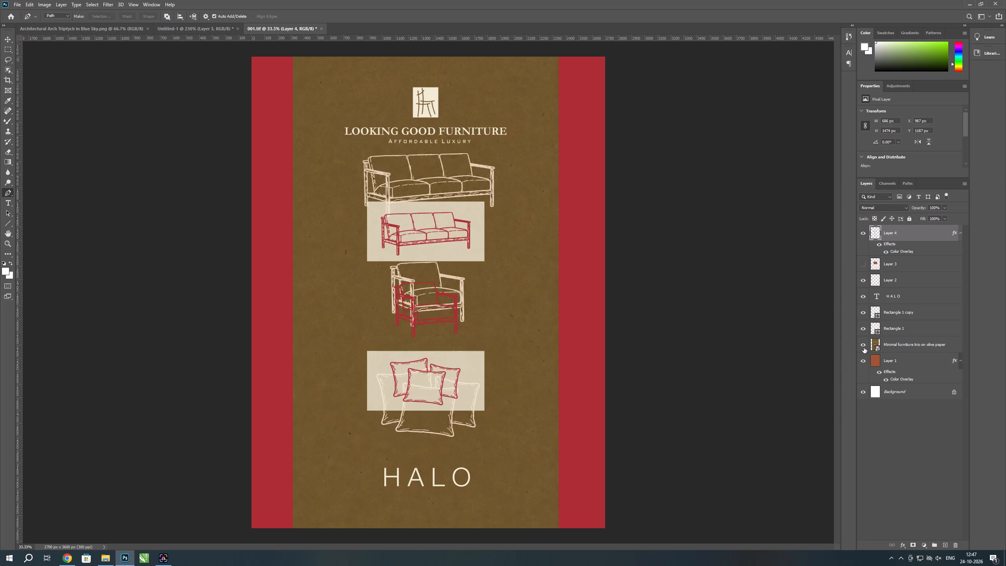
click(864, 347)
click(864, 347)
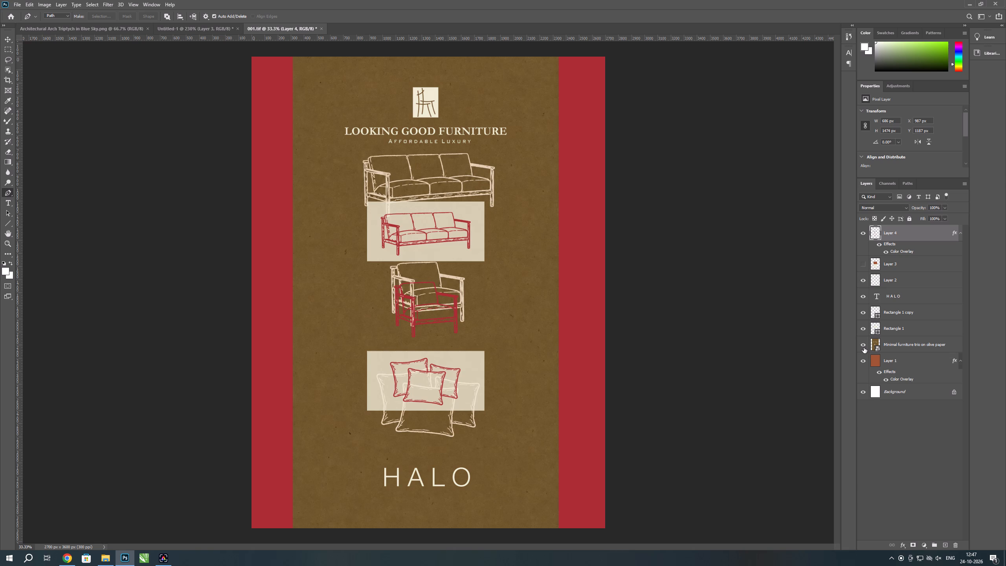
click(864, 347)
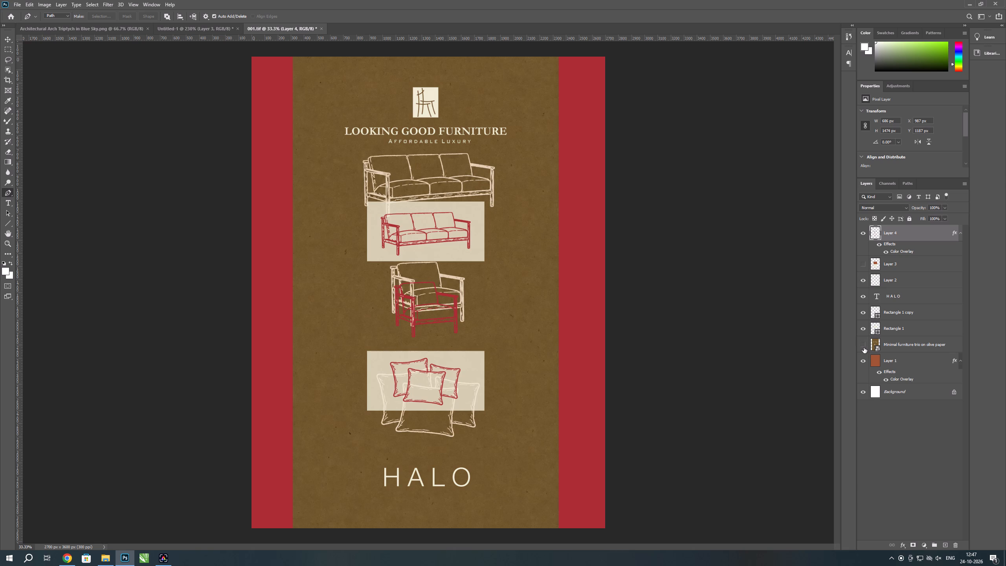
click(864, 347)
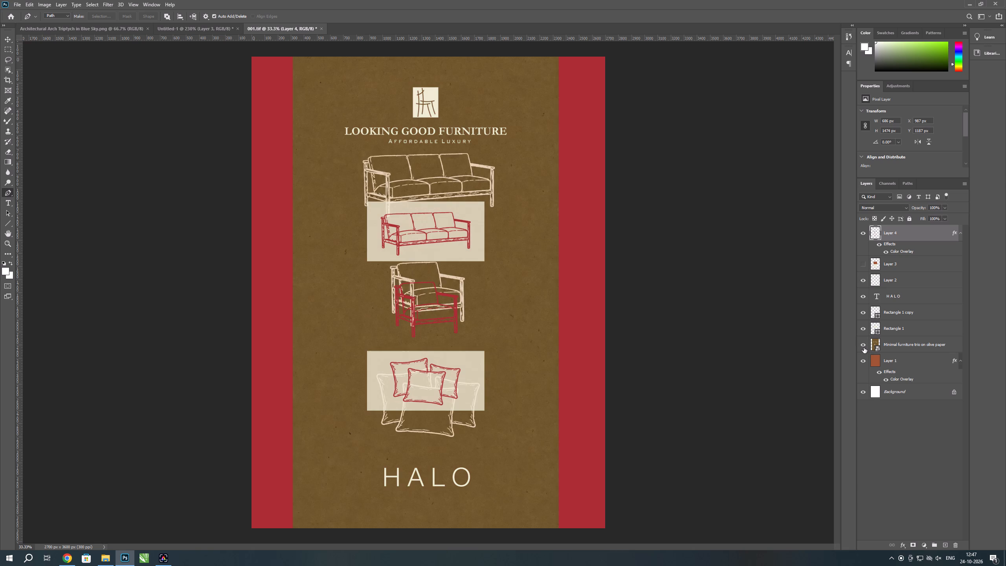
click(864, 347)
scroll(414, 312, up, 1)
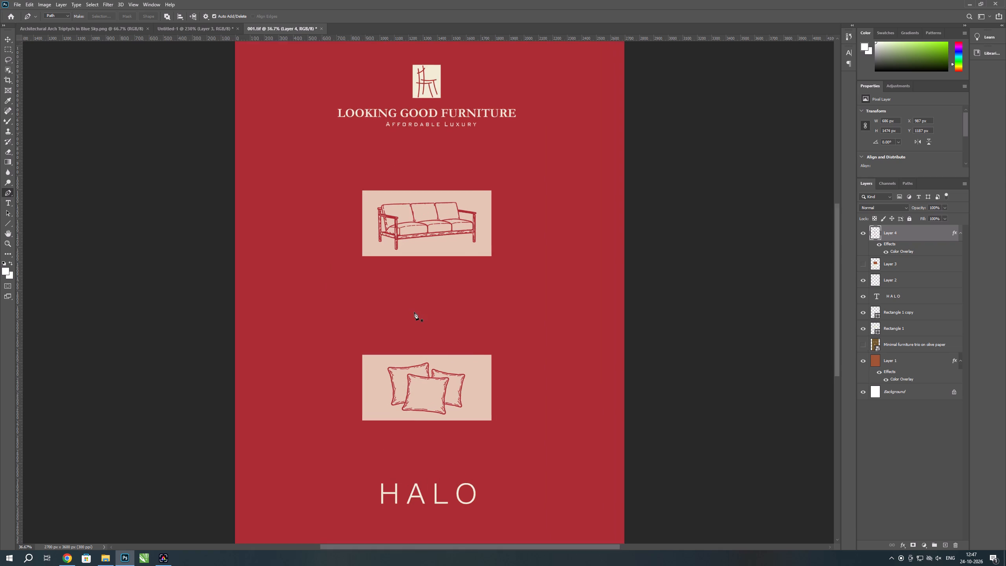
scroll(414, 312, up, 2)
click(858, 345)
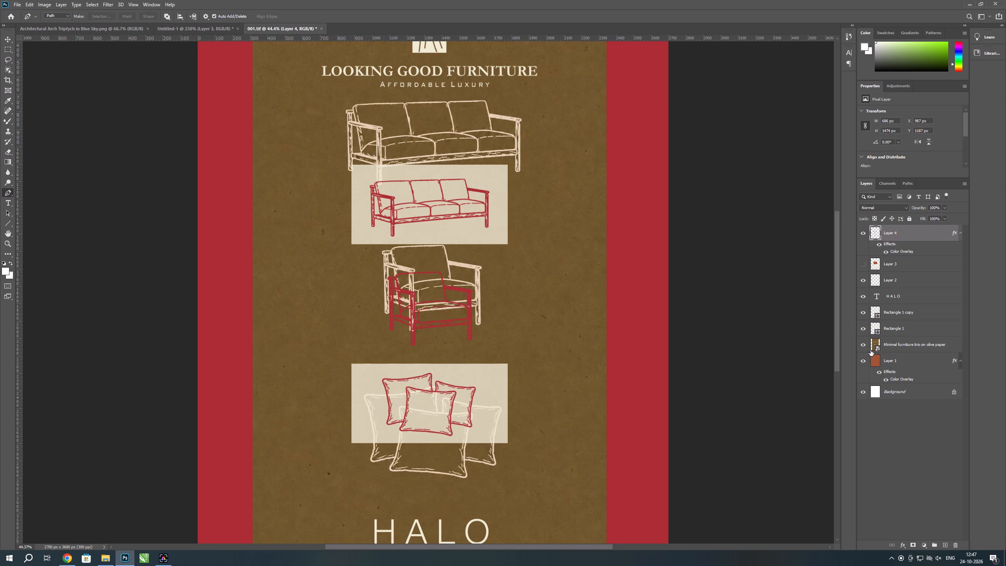
scroll(610, 381, up, 2)
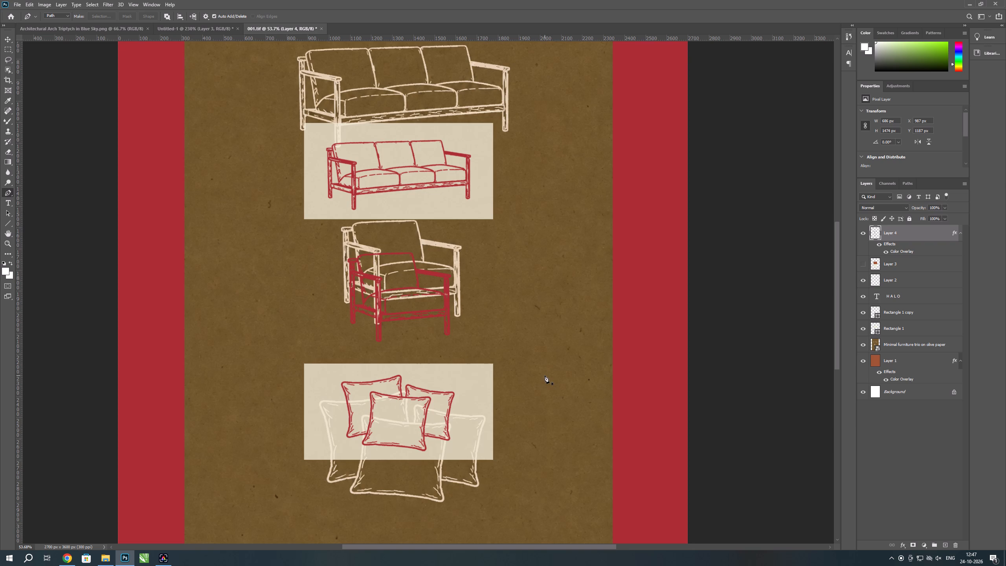
Close the 001.tif document without saving its changes.
click(319, 29)
click(508, 202)
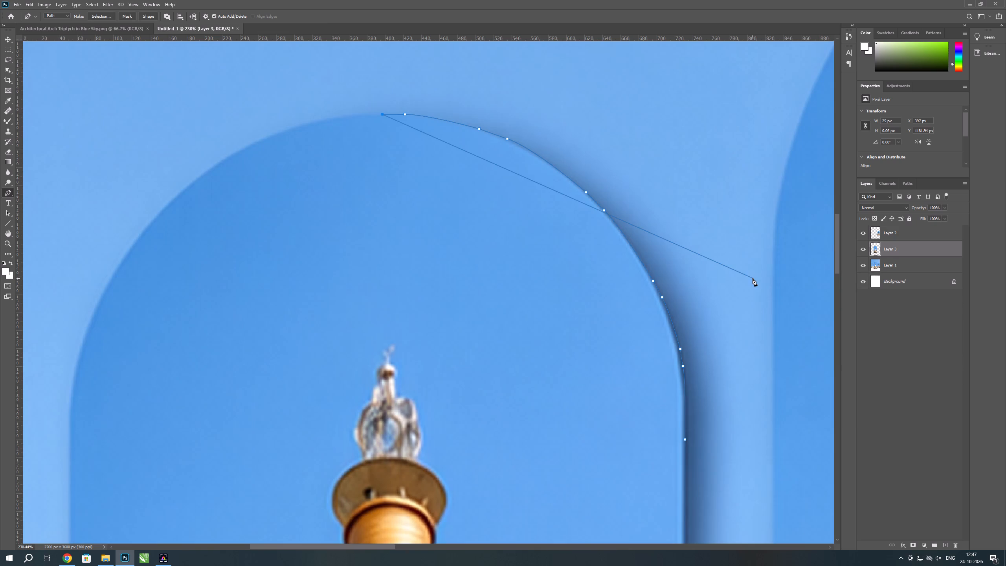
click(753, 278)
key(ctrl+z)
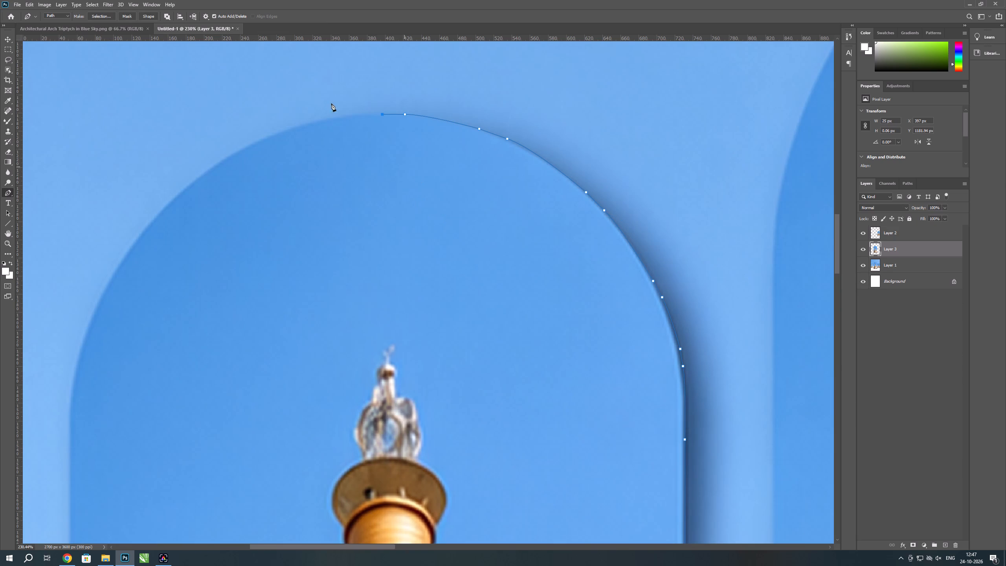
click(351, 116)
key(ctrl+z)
Continue the curved Pen path from the left arch's top centre down around its upper-left shoulder.
drag(311, 122, 286, 129)
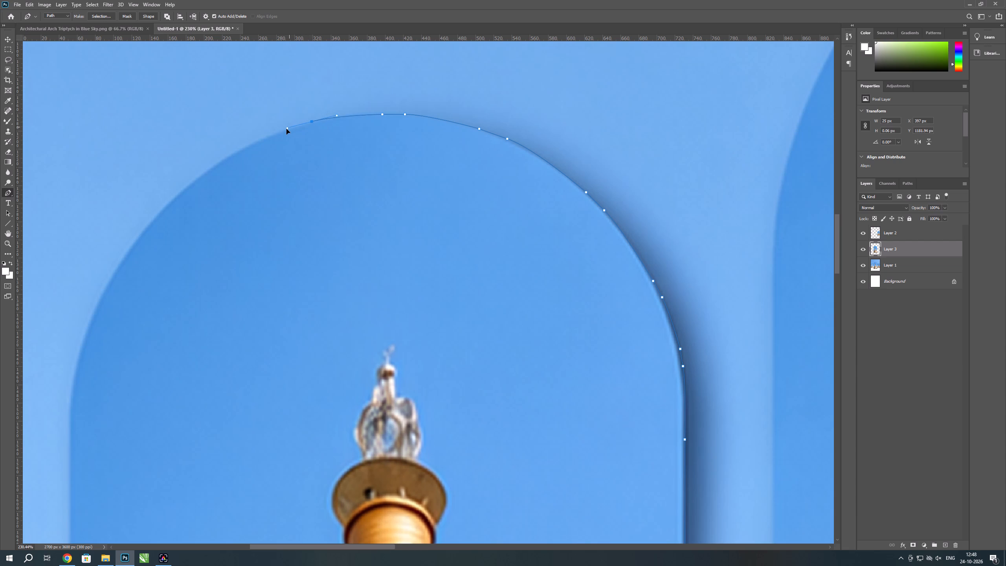
drag(286, 129, 285, 130)
click(285, 130)
drag(226, 158, 200, 177)
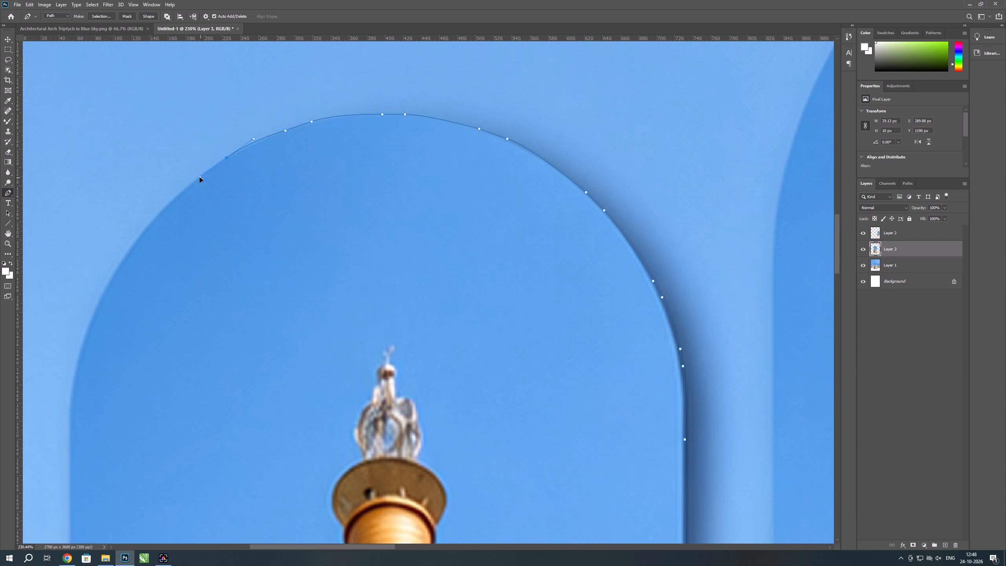
drag(200, 177, 198, 176)
click(198, 176)
scroll(463, 82, down, 6)
scroll(303, 193, up, 5)
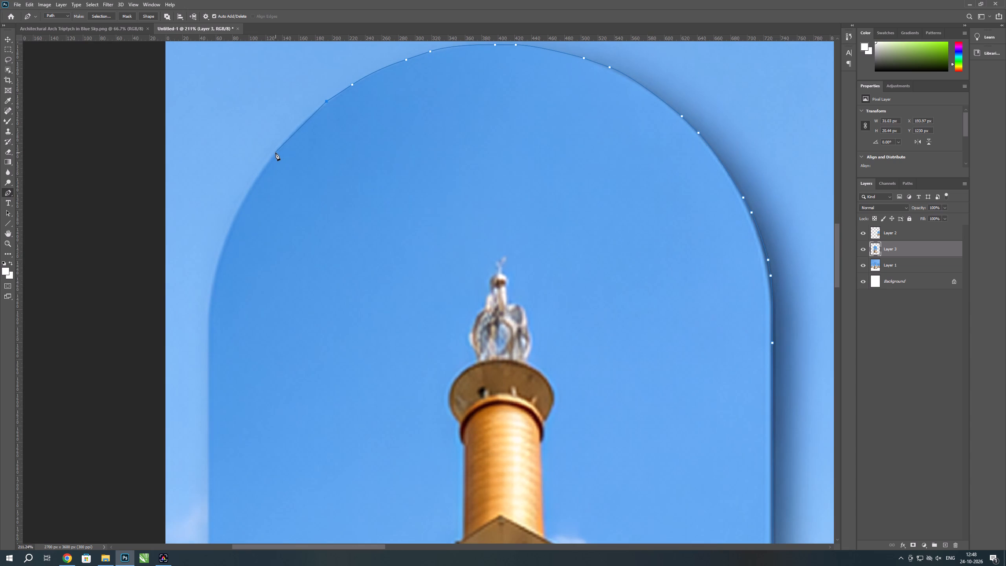
drag(275, 153, 266, 165)
click(266, 165)
click(244, 197)
Continue the Pen path from the end of the shoulder curve down the left arch's straight left edge.
scroll(404, 147, down, 6)
scroll(283, 216, up, 1)
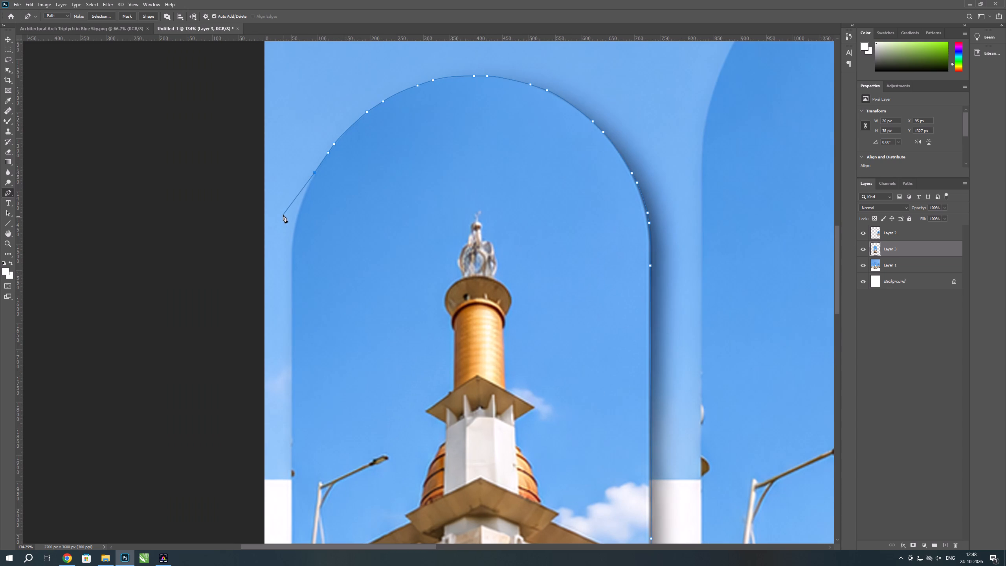
click(303, 200)
click(295, 224)
click(290, 251)
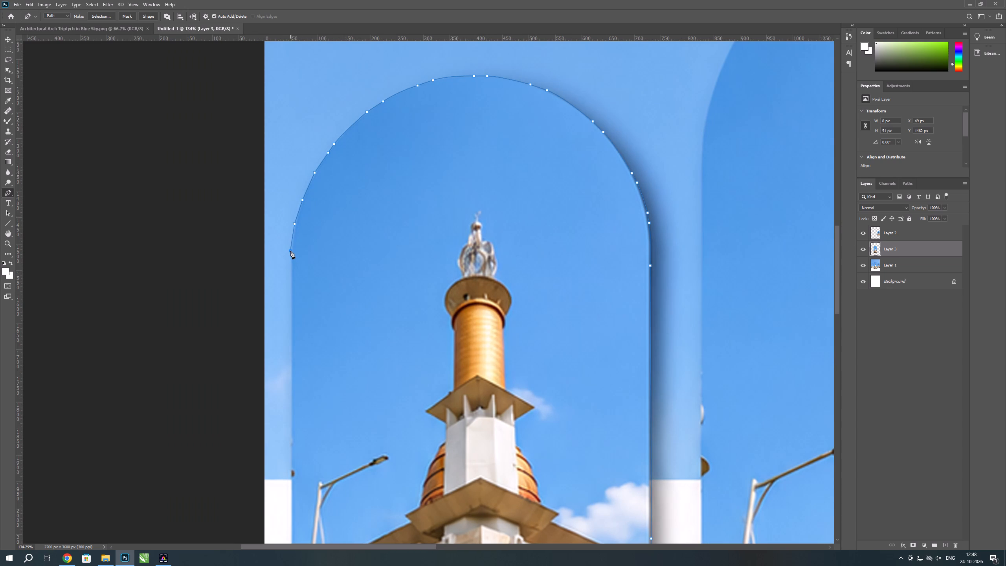
key(ctrl+z)
click(293, 247)
click(290, 288)
scroll(326, 175, down, 6)
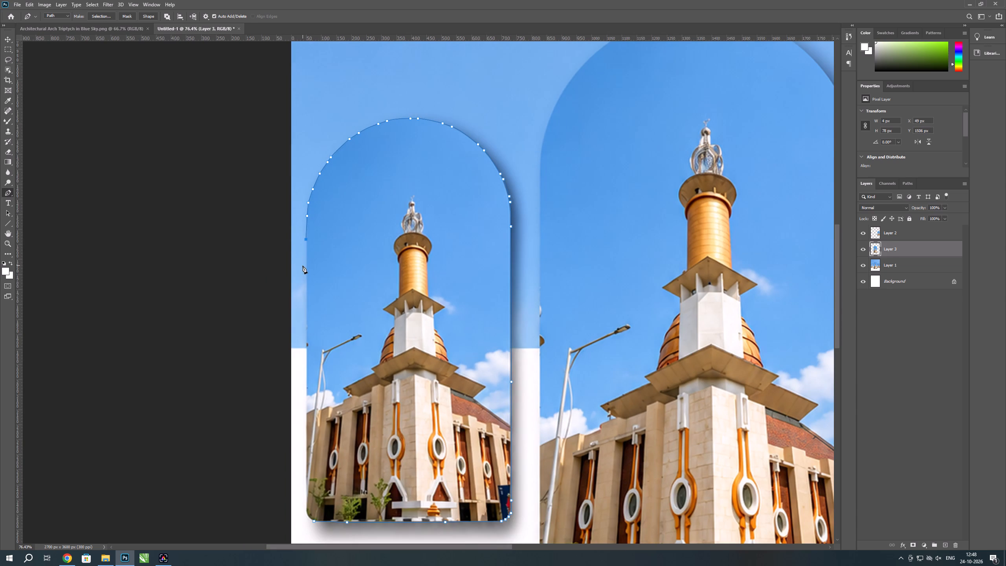
scroll(303, 266, up, 1)
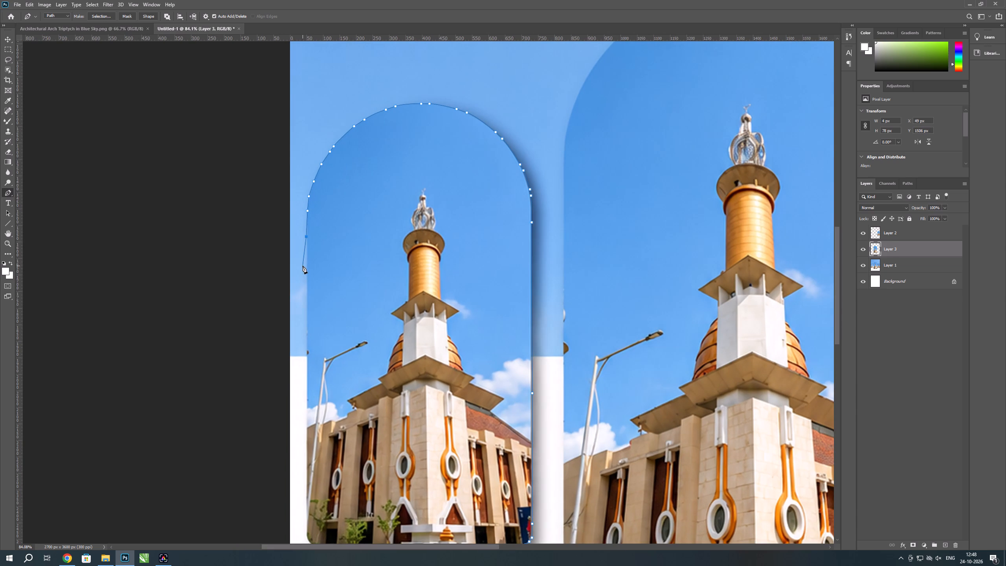
click(307, 290)
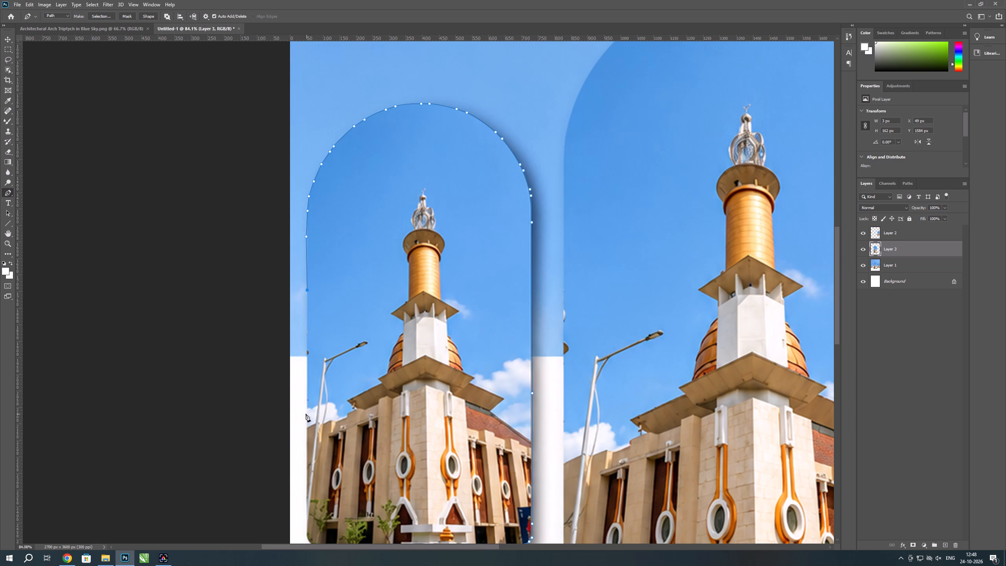
click(307, 415)
Extend the Pen path down to the left arch's rounded bottom-left corner, trace around it and close the path.
scroll(385, 214, down, 3)
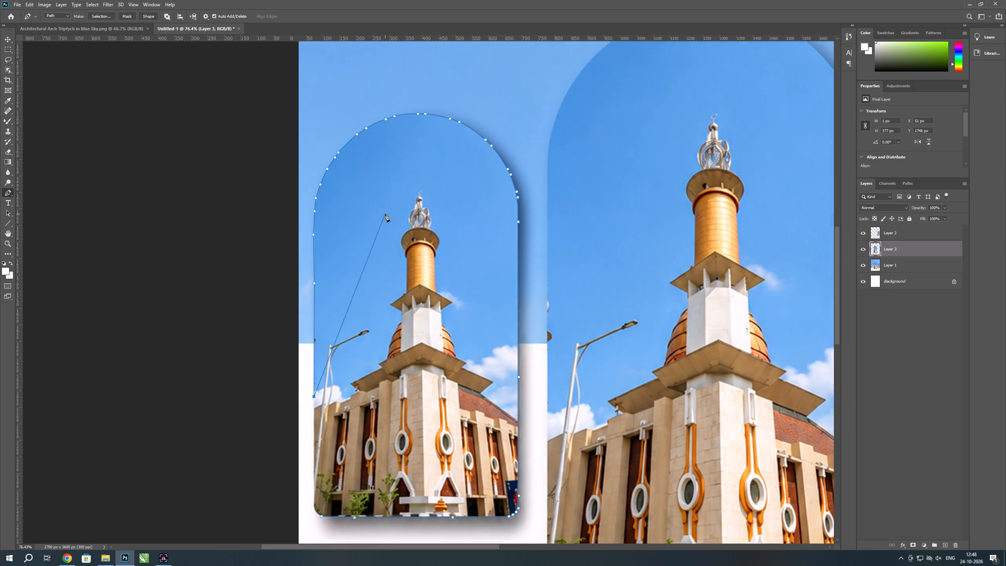
scroll(385, 214, down, 3)
scroll(370, 382, up, 6)
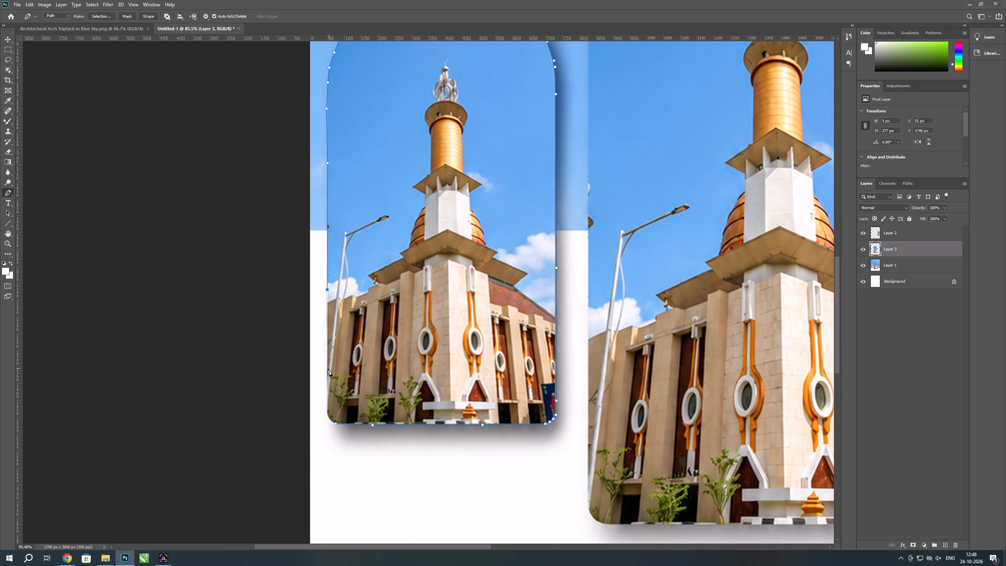
click(328, 370)
click(327, 413)
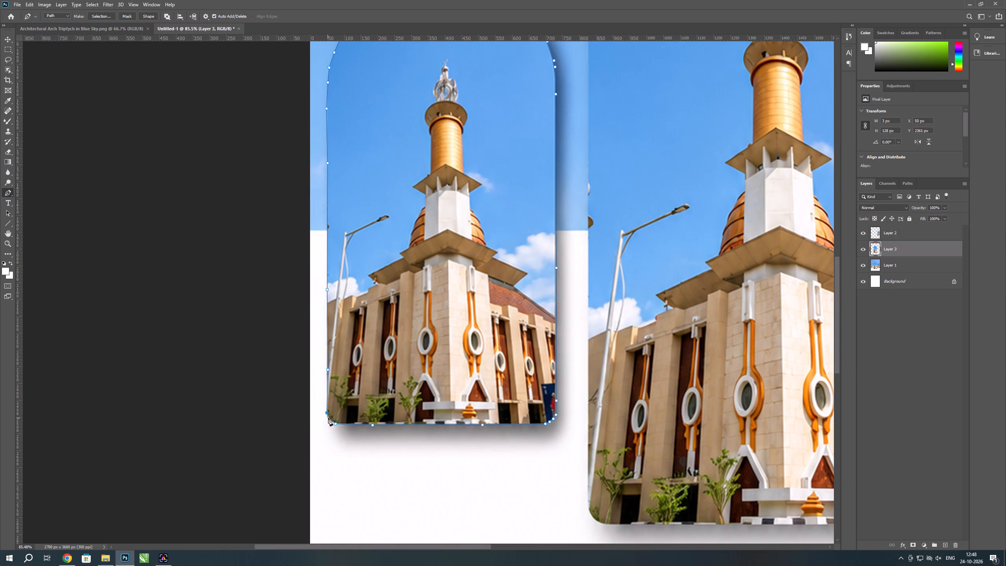
click(329, 418)
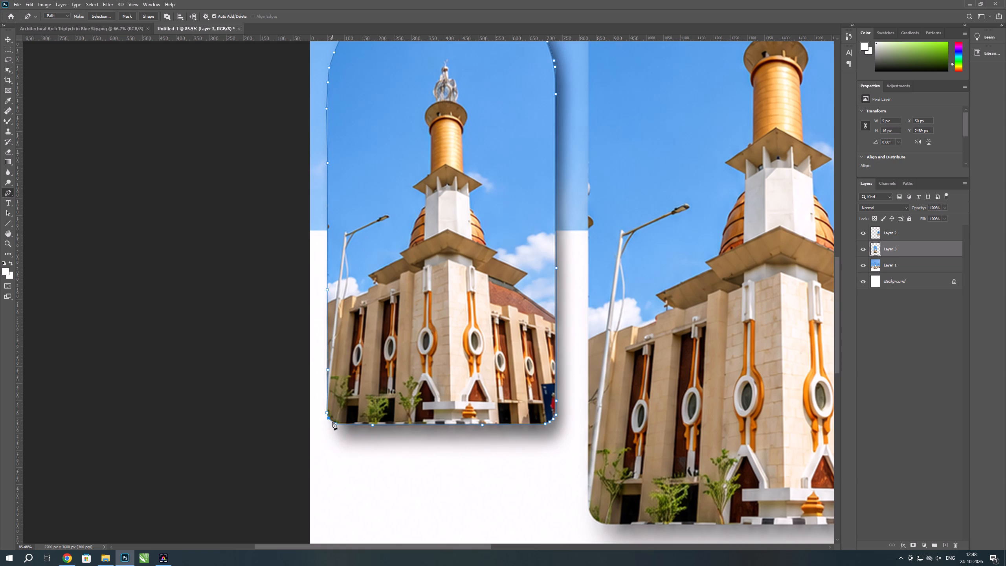
click(332, 422)
click(335, 424)
Turn the left arch's closed path into a selection and copy that area of Layer 1 to a new layer.
scroll(384, 384, down, 4)
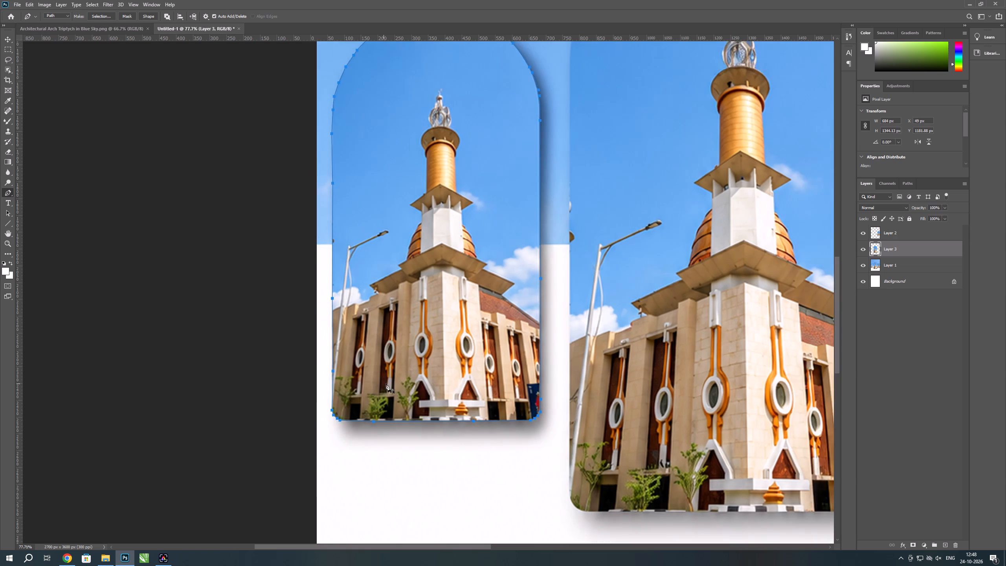
scroll(386, 384, down, 5)
key(ctrl+Return)
key(ctrl+j)
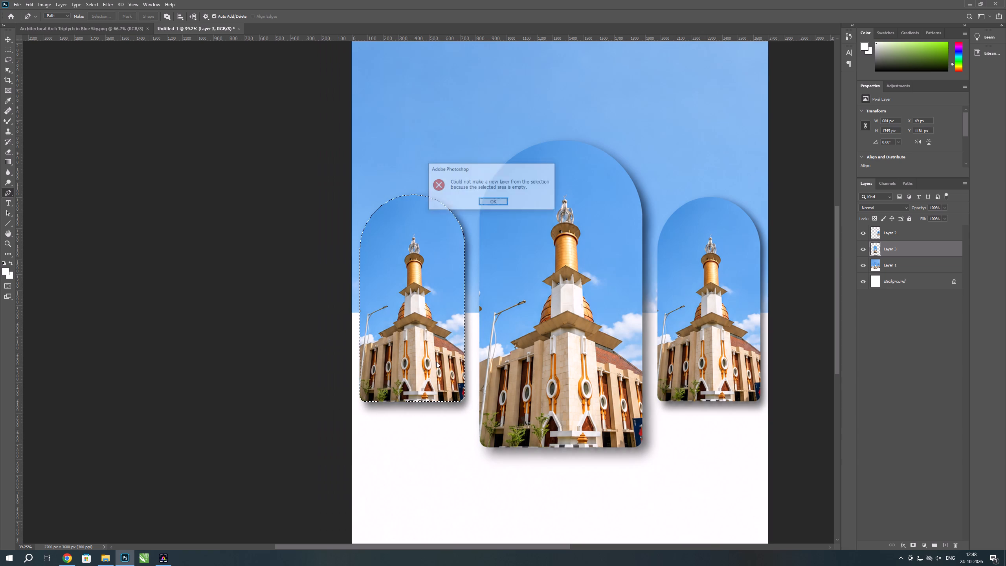
click(482, 202)
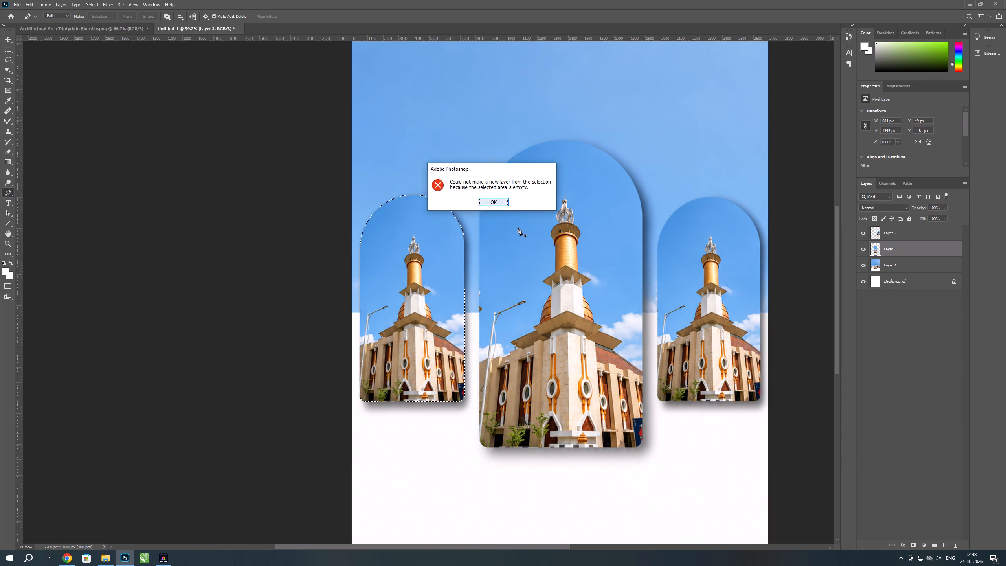
click(895, 262)
key(ctrl+Return)
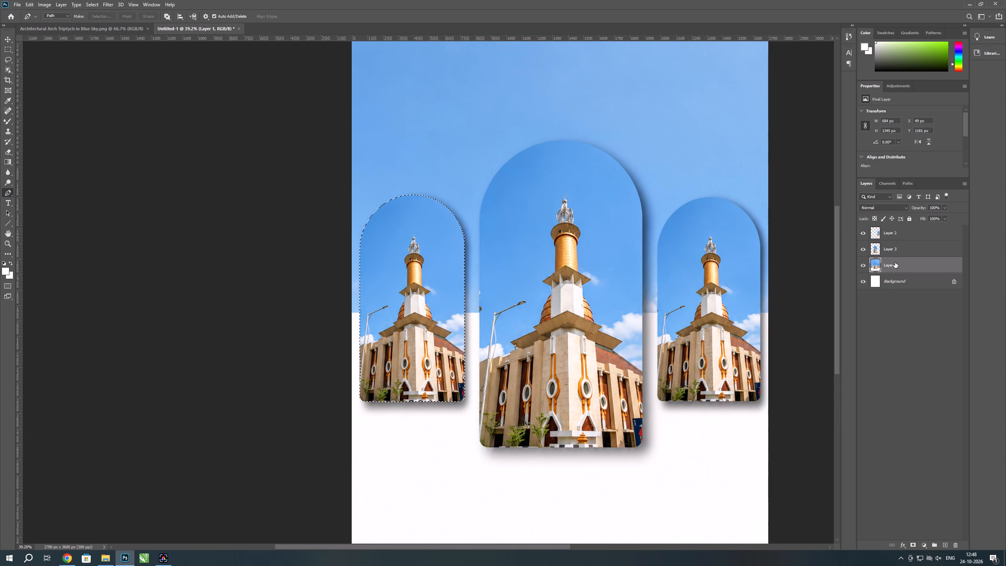
key(ctrl+j)
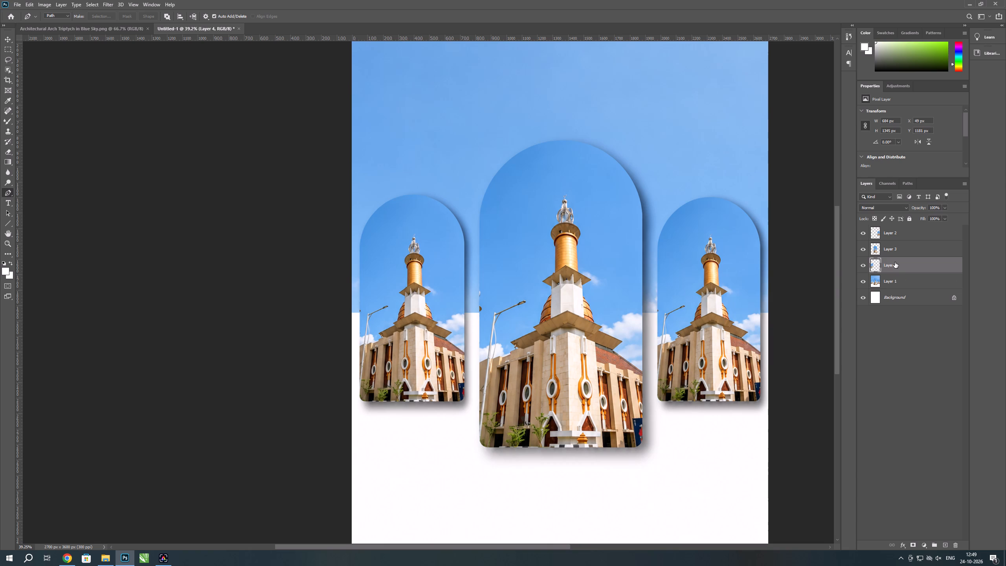
Start saving the layout under a new file on the computer, choosing the RUSHIKA > MOOD BORED folder on drive D:.
scroll(171, 419, down, 7)
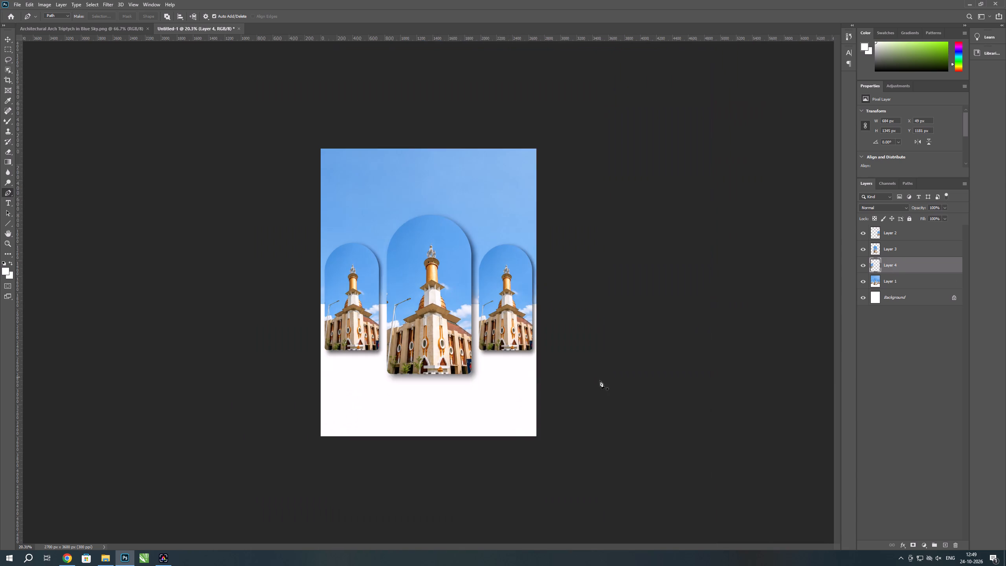
scroll(595, 379, up, 1)
scroll(600, 380, down, 2)
scroll(490, 370, up, 4)
key(ctrl+shift+s)
key(ctrl+shift+a)
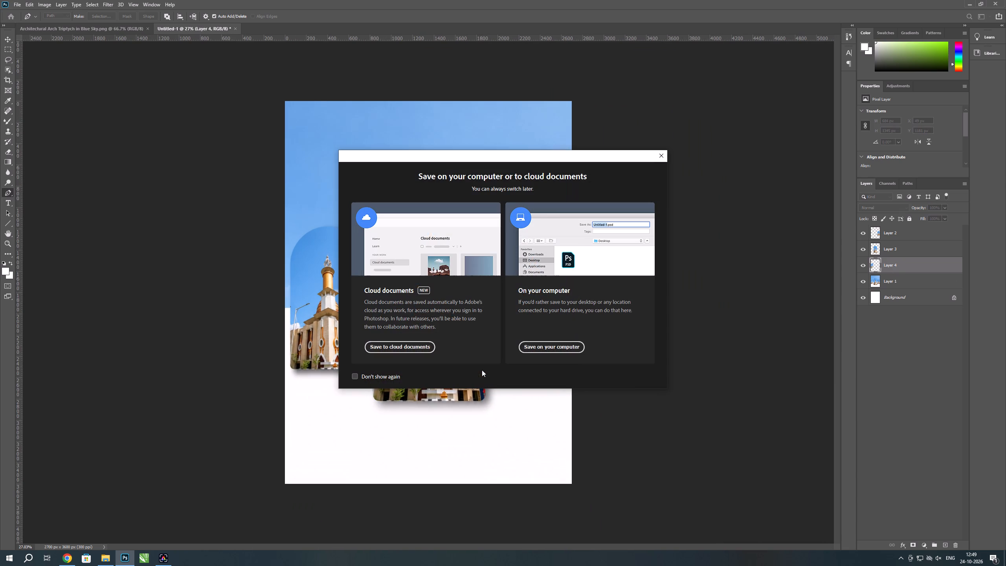
click(516, 356)
click(523, 346)
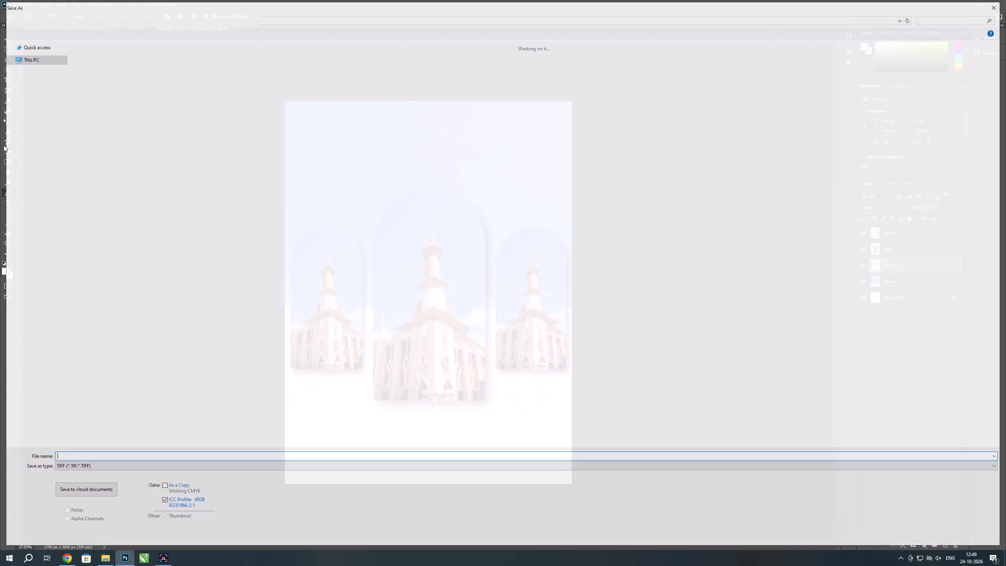
click(33, 175)
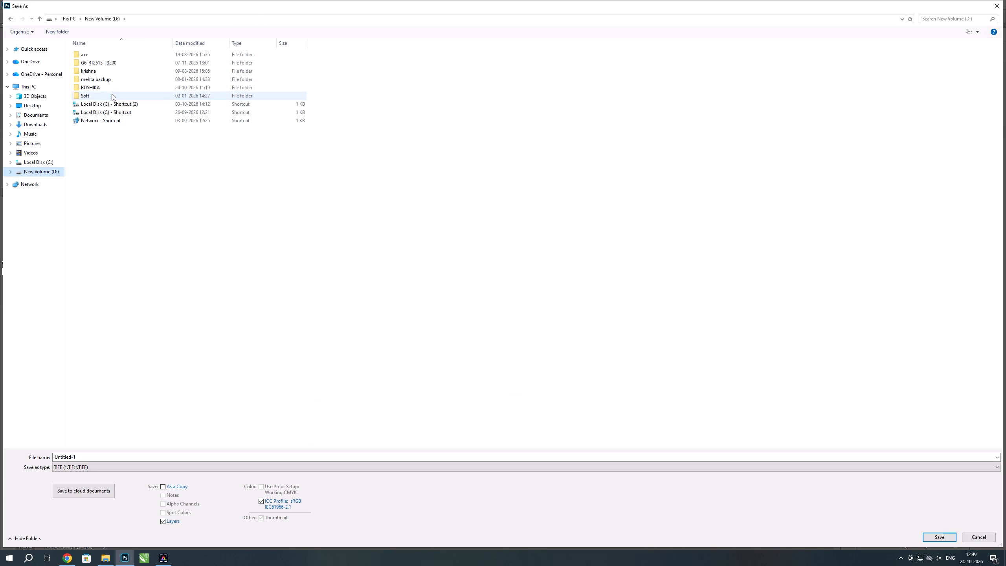
double_click(110, 90)
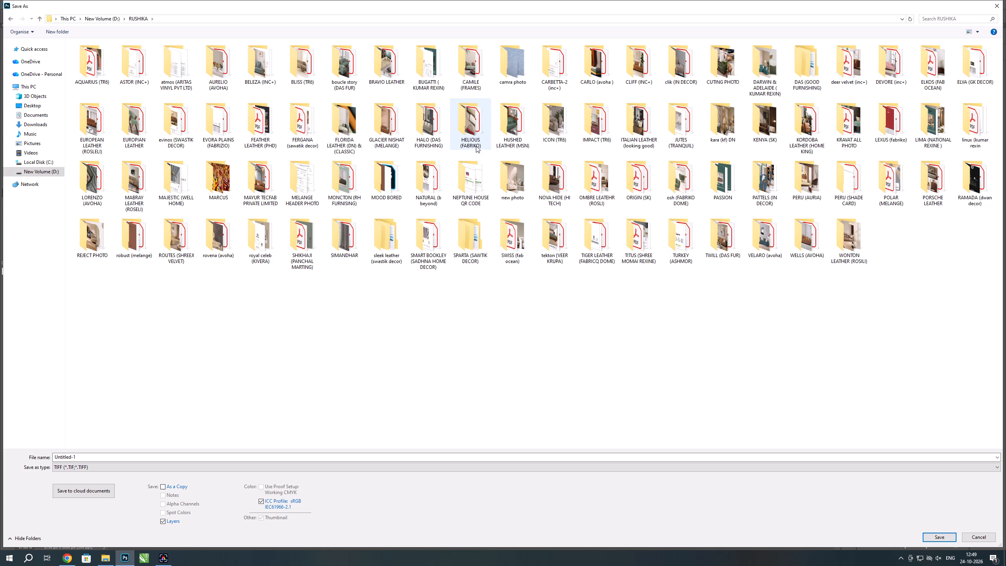
double_click(389, 167)
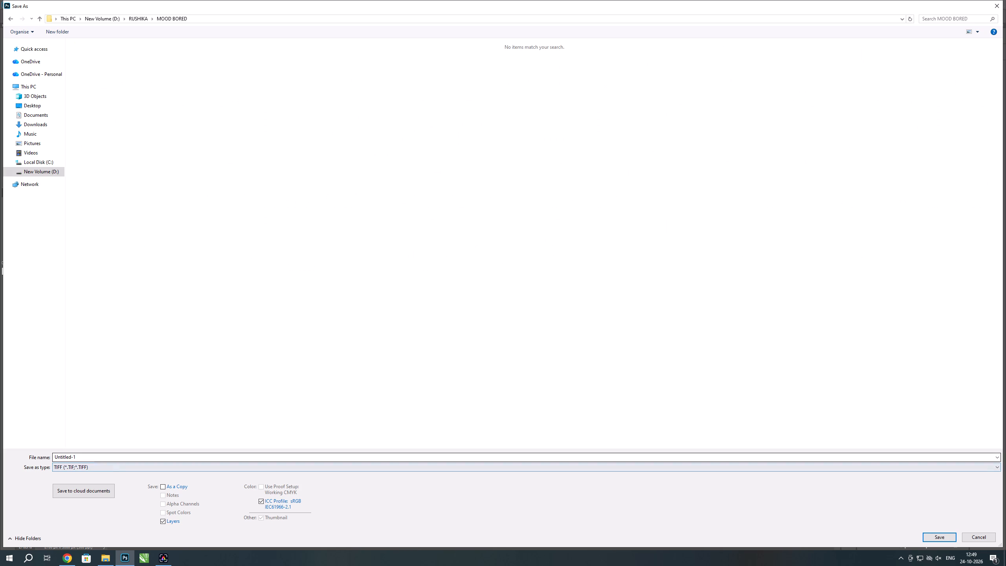
Name the file new and save it as a TIFF with layers, accepting the default TIFF options.
click(98, 459)
key(BackSpace)
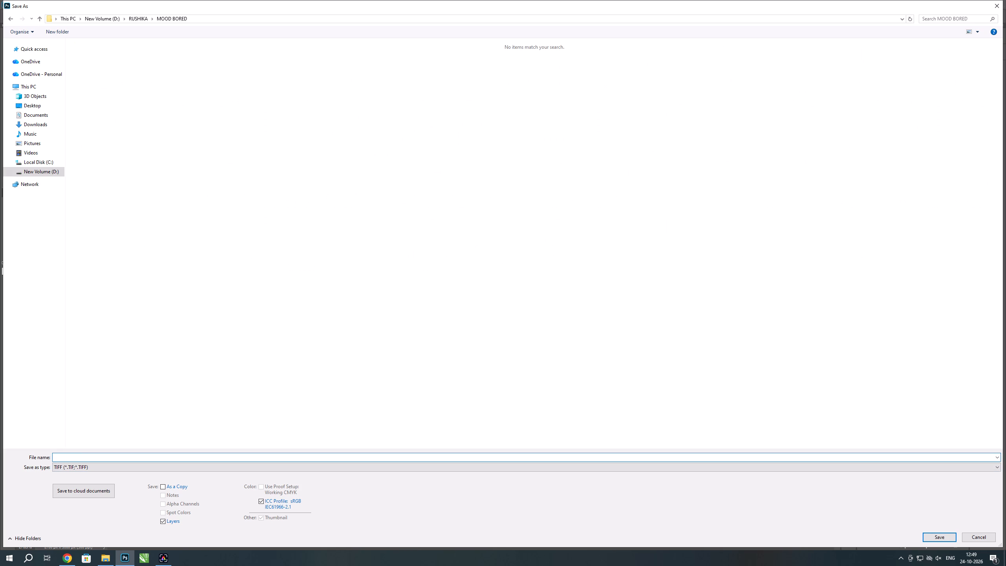
text(new)
key(Return)
key(Return)
key(Return)
key(Return)
key(Return)
Switch to File Explorer, open the MOOD BORED folder in RUSHIKA on drive D: and show its files as extra large icons.
key(alt+Tab)
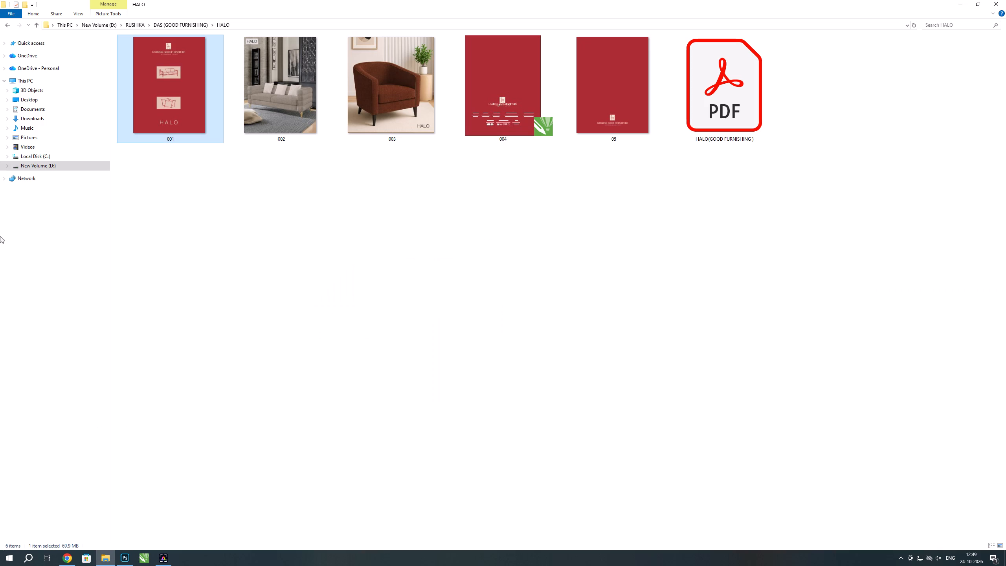
click(15, 165)
double_click(933, 134)
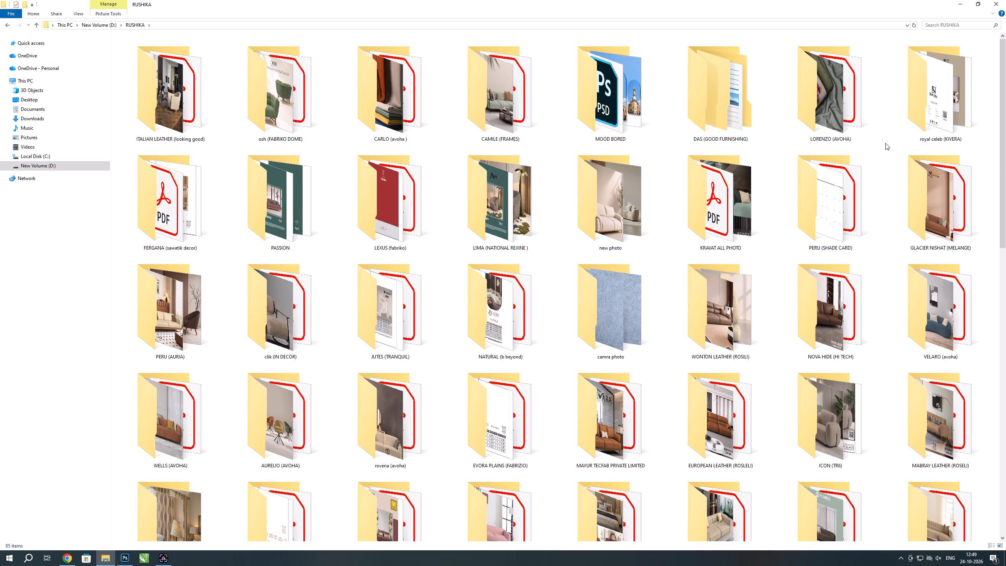
double_click(596, 104)
right_click(289, 179)
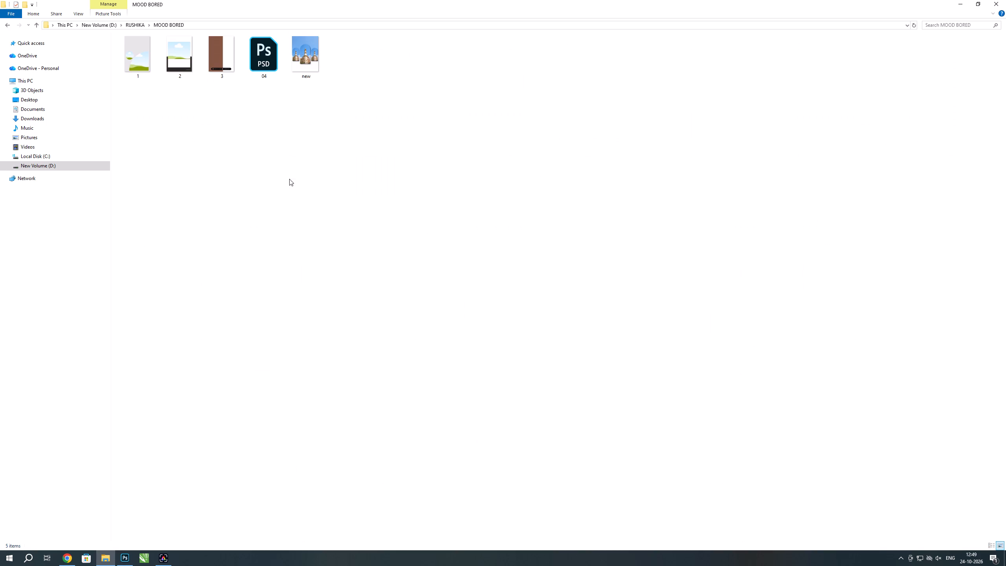
click(344, 184)
click(416, 183)
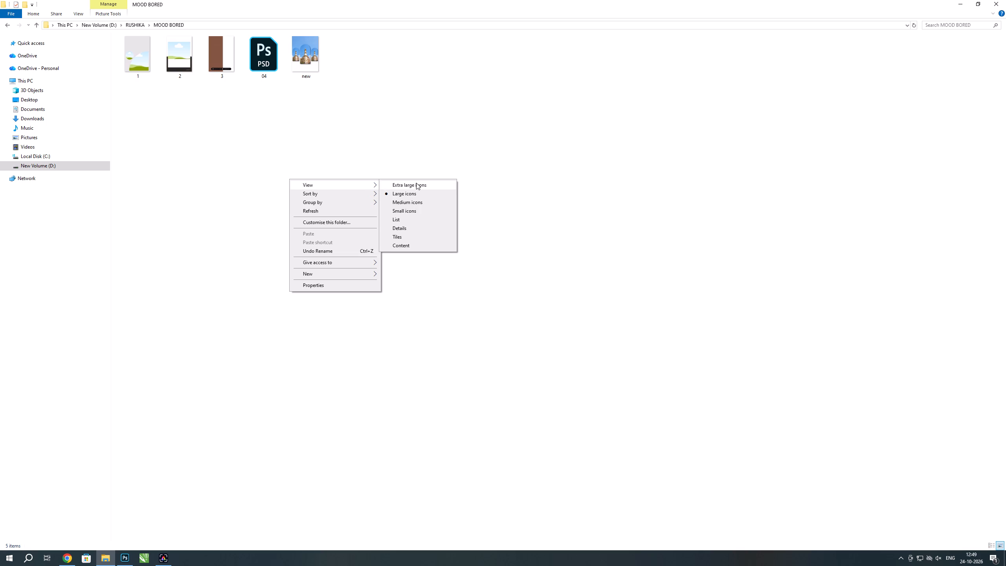
click(426, 248)
Preview the image file 3 from the MOOD BORED folder, then close the viewer.
double_click(397, 65)
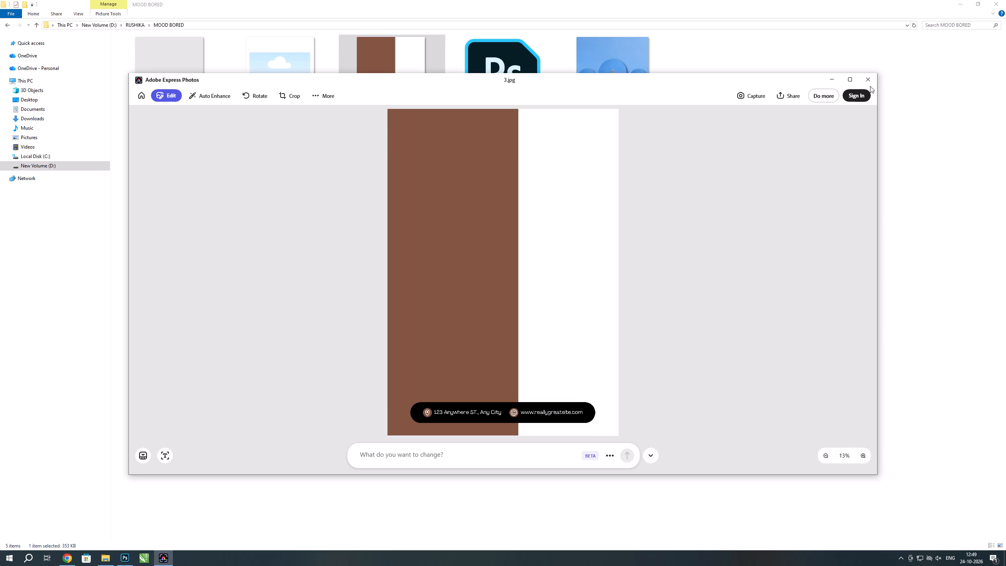
click(871, 81)
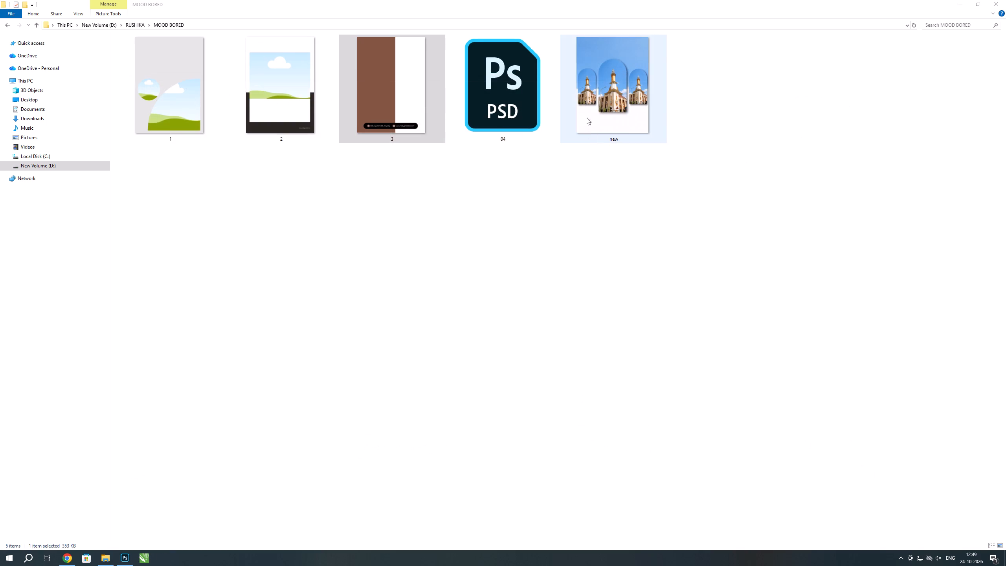
Open 04.psd from the MOOD BORED folder in Photoshop and delete its vertical SPANDEX text layer.
double_click(492, 73)
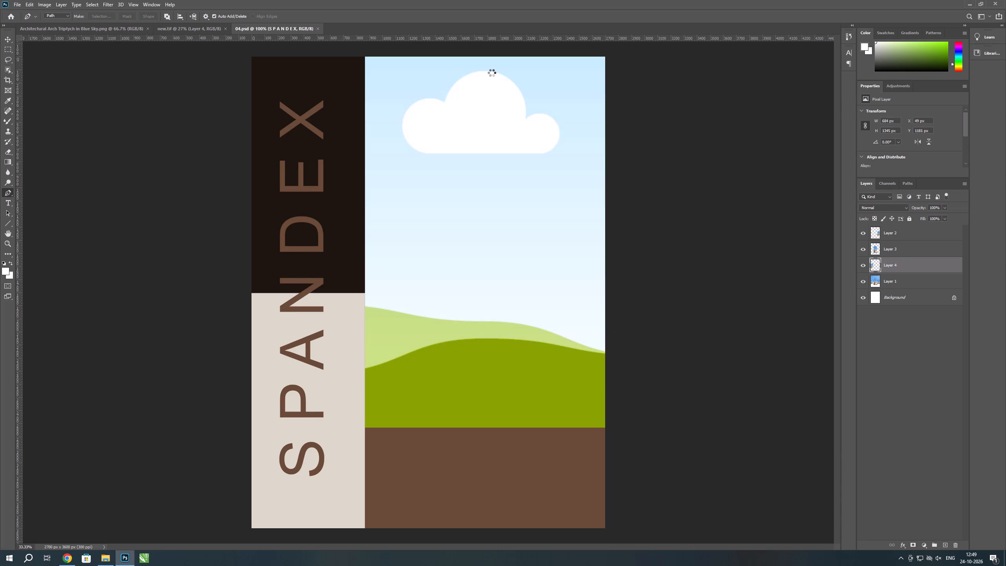
scroll(458, 183, down, 2)
click(873, 236)
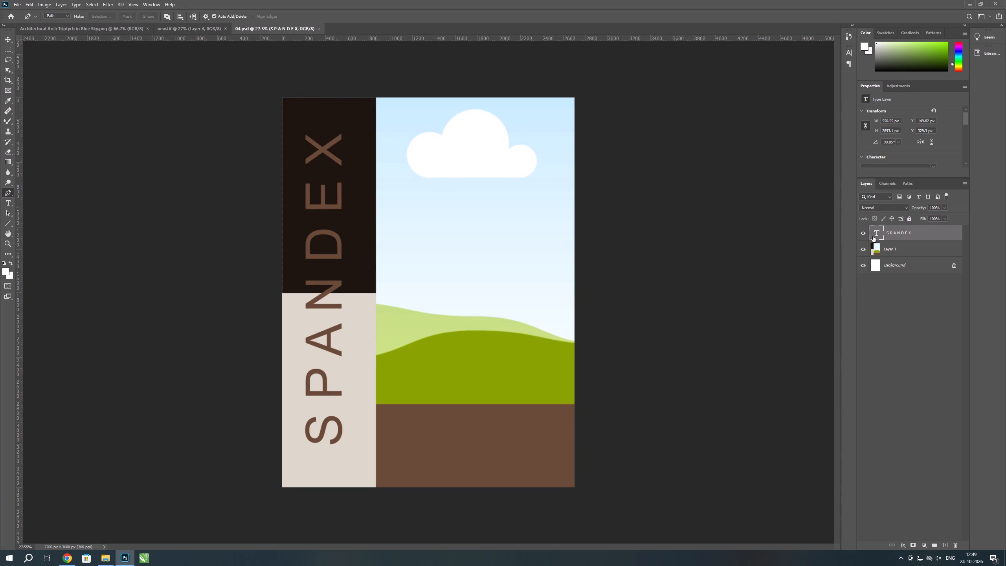
key(Delete)
click(675, 307)
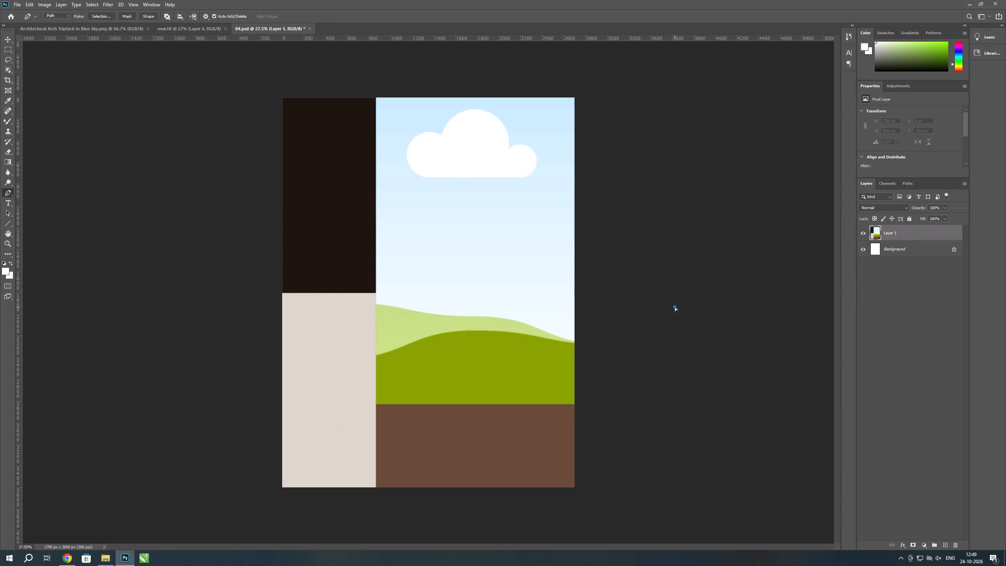
Save 04.psd, and save it again as a layered TIFF named 04 in the MOOD BORED folder.
key(ctrl+s)
key(ctrl+s)
key(ctrl+s)
key(ctrl+shift+s)
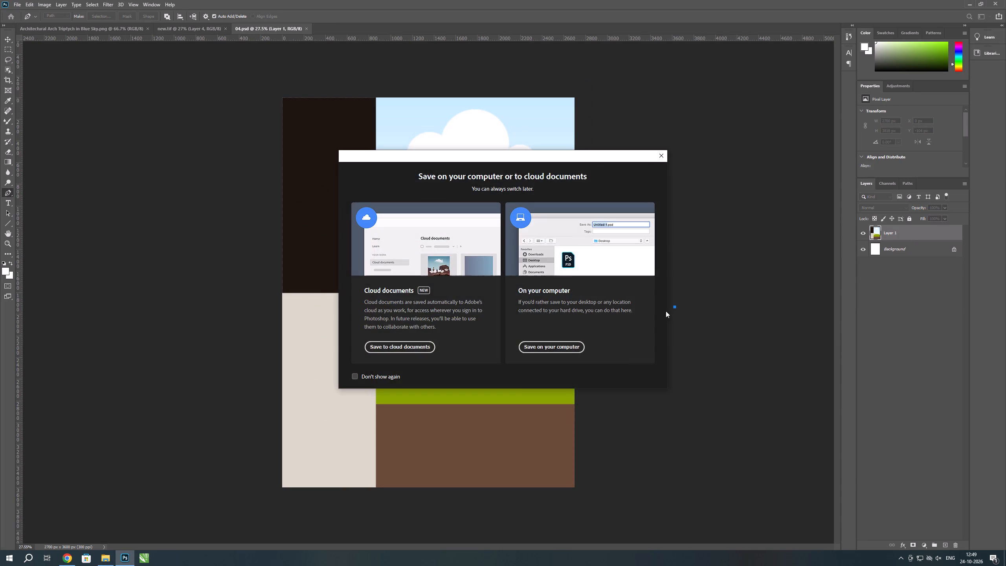
click(532, 351)
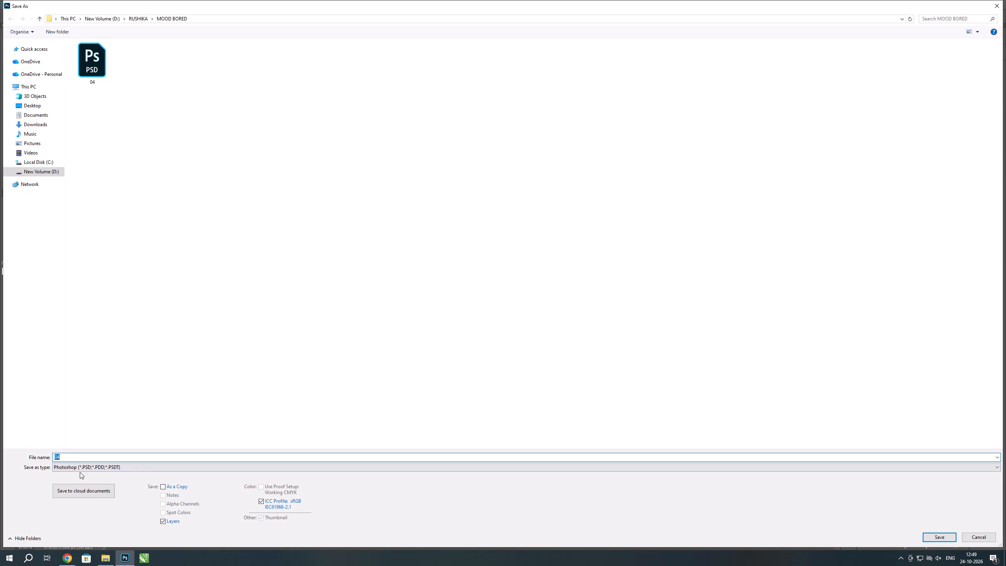
click(83, 468)
click(70, 456)
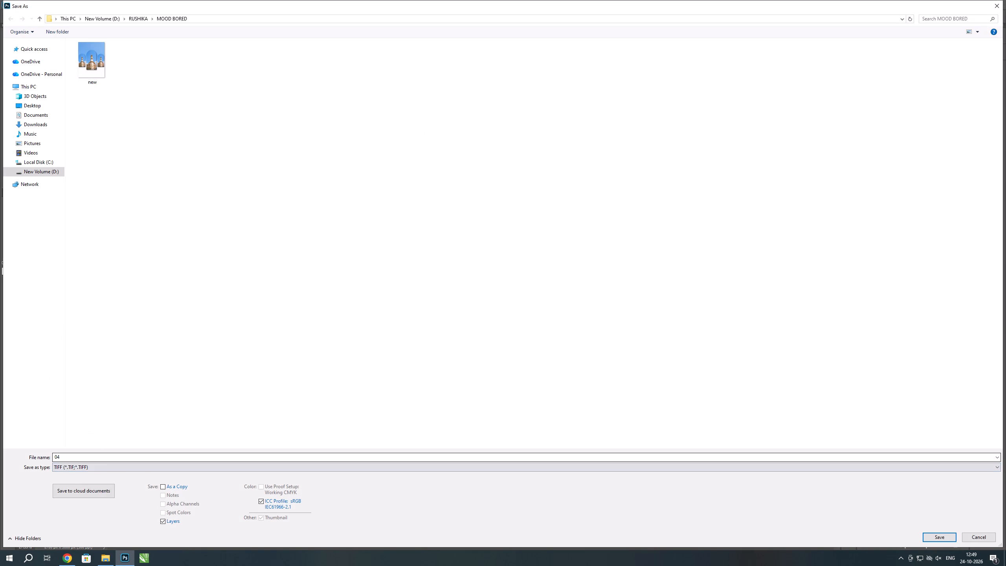
key(Return)
key(Return)
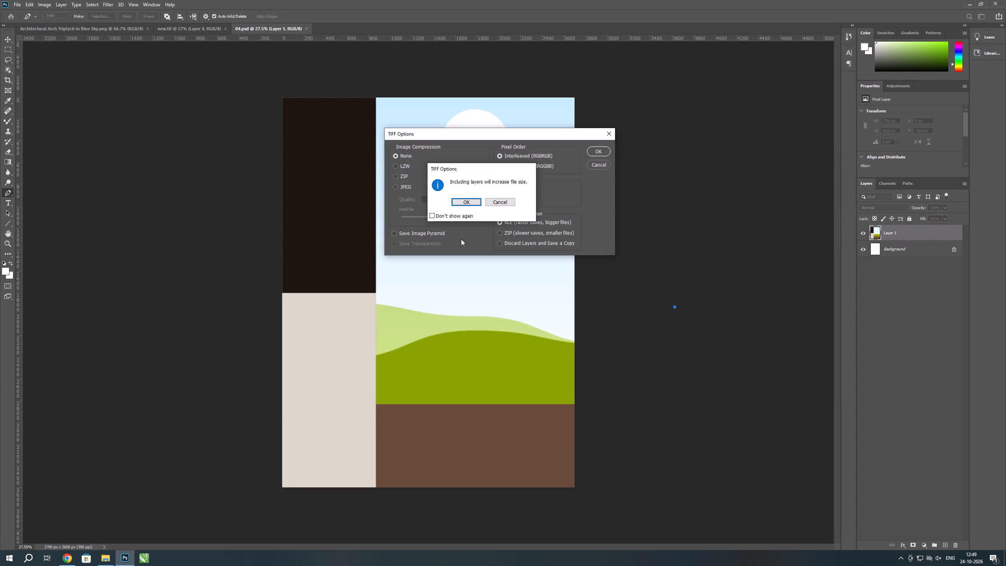
click(466, 202)
In File Explorer, delete the PSD version of 04 from the MOOD BORED folder.
key(alt+Tab)
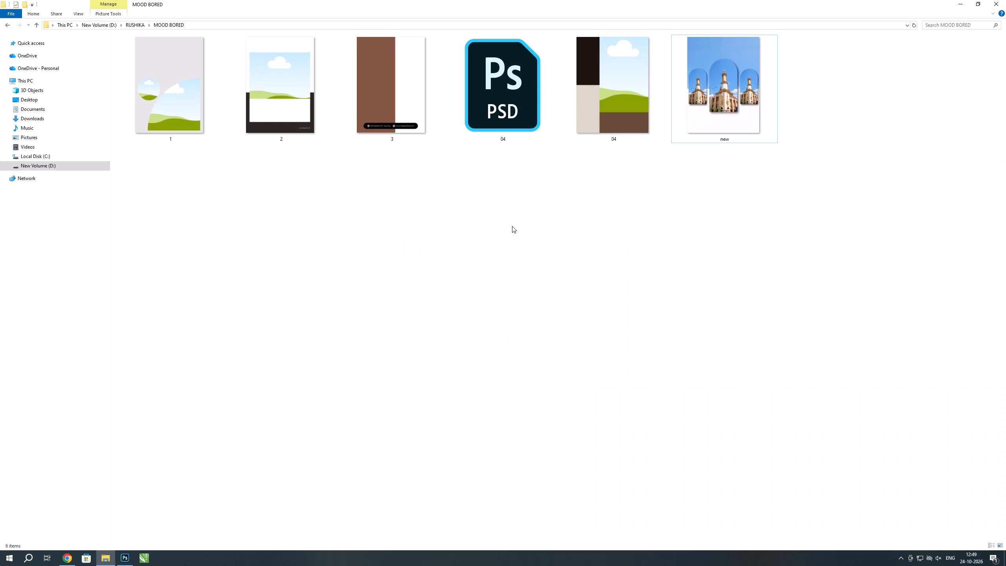
click(520, 114)
key(Delete)
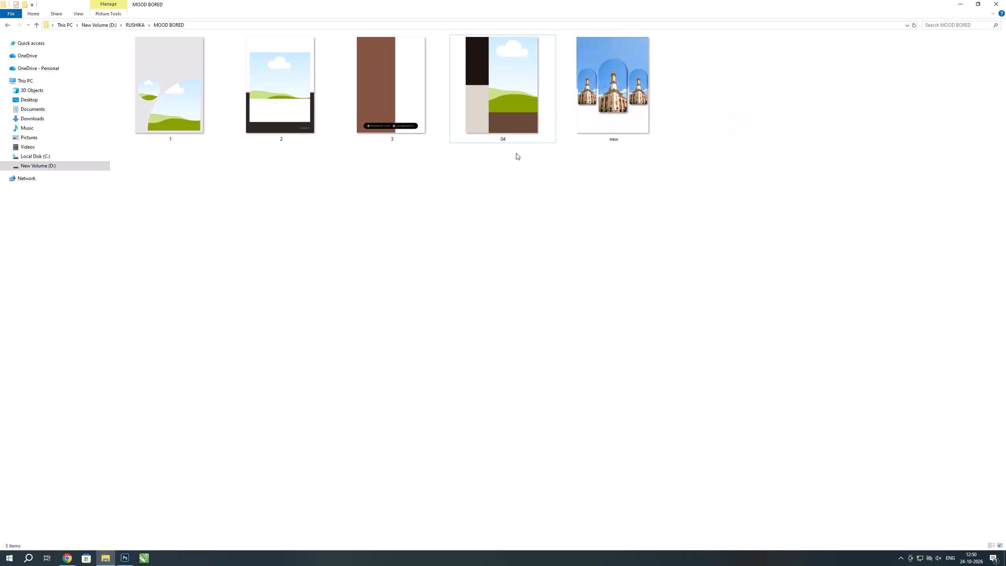
Rename the arch layout file new as 05.
right_click(581, 131)
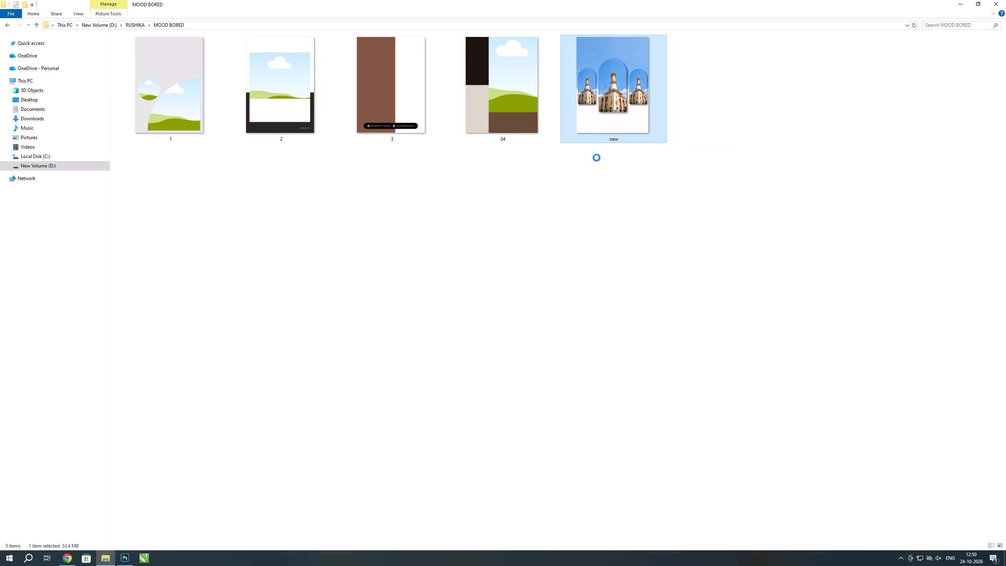
click(605, 364)
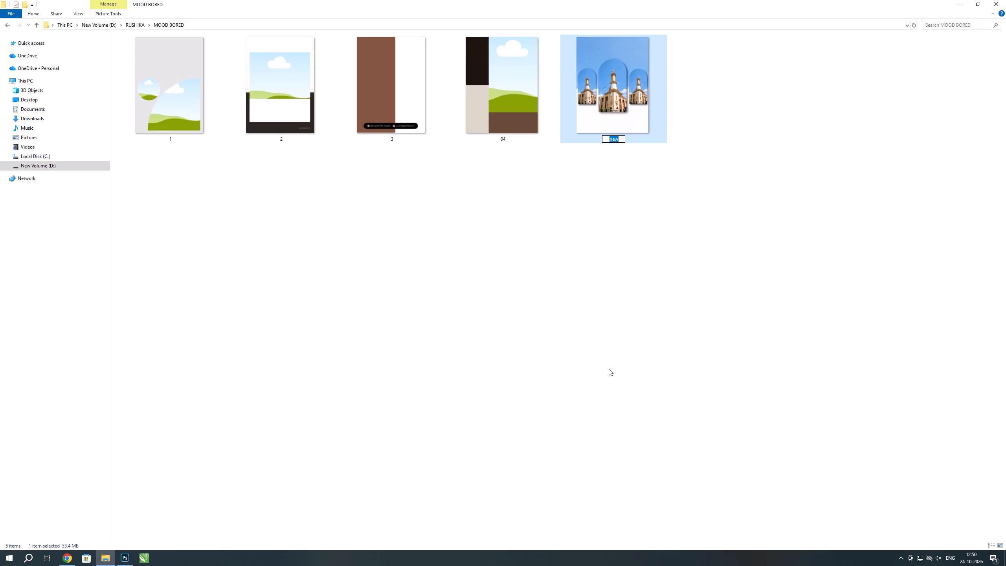
key(BackSpace)
text(05)
key(Return)
click(505, 206)
Back in Photoshop, undo the stray Pen point and close 04.tif without saving its changes.
key(alt+Tab)
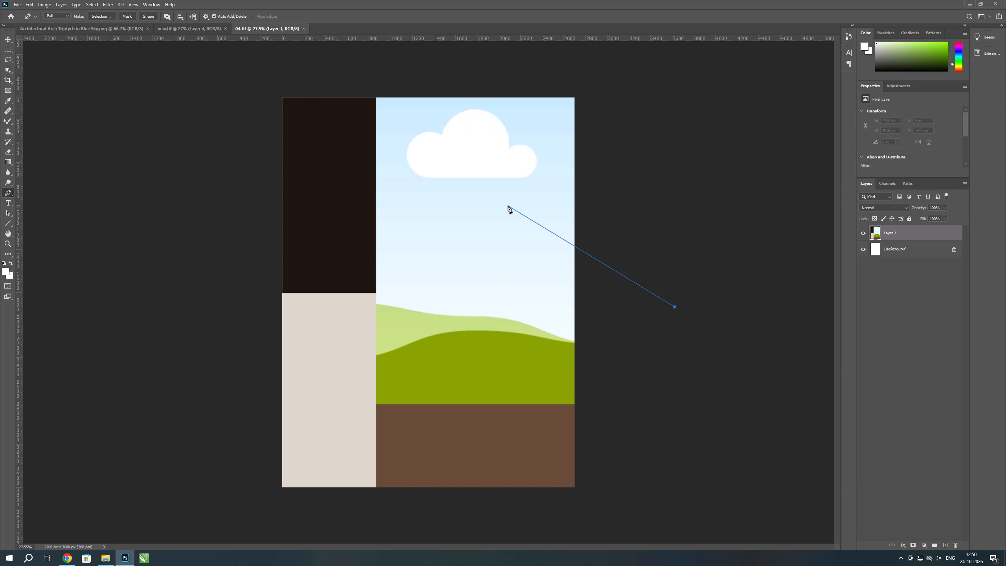
key(ctrl+z)
click(305, 27)
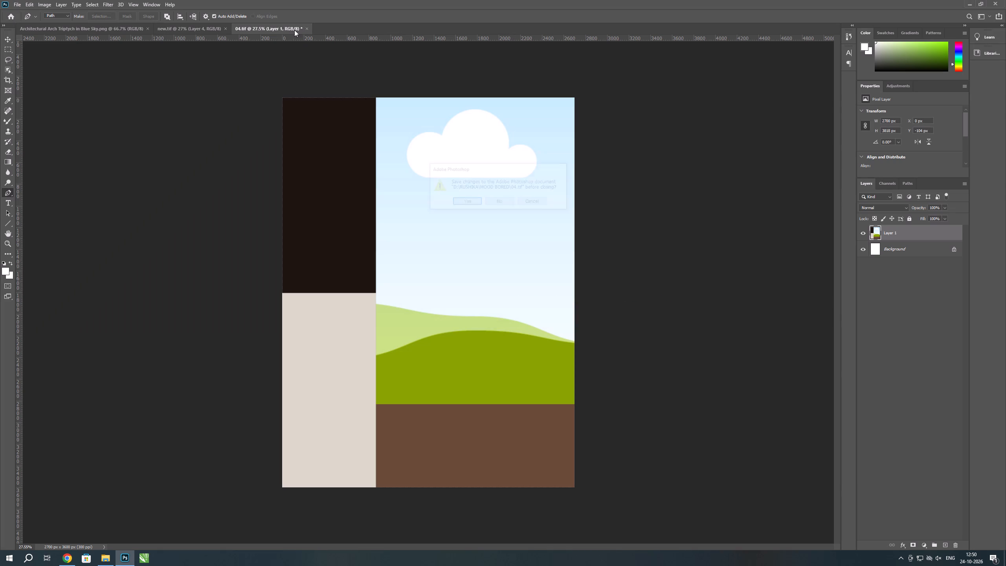
click(495, 201)
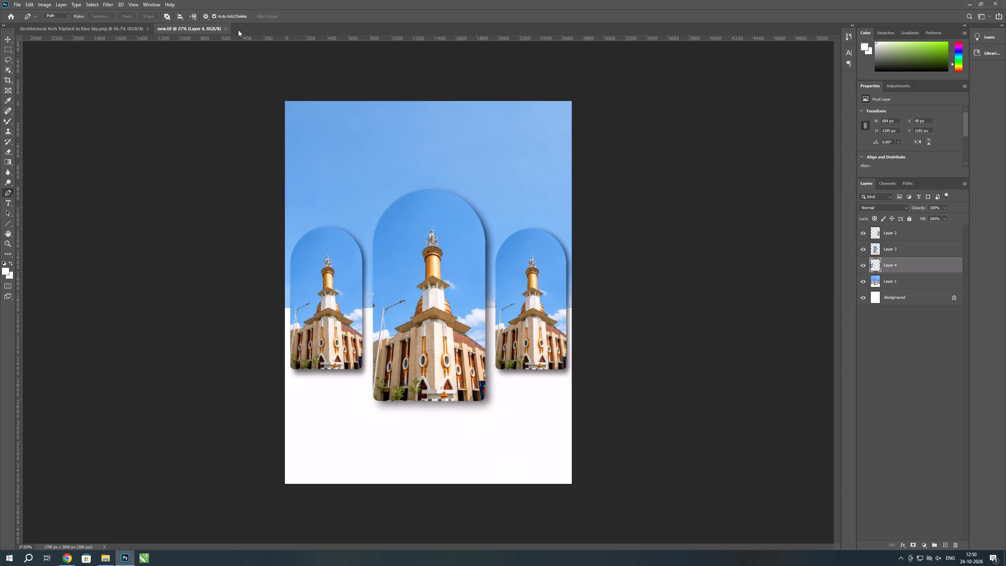
Close the new.tif arch layout document.
click(229, 28)
click(226, 28)
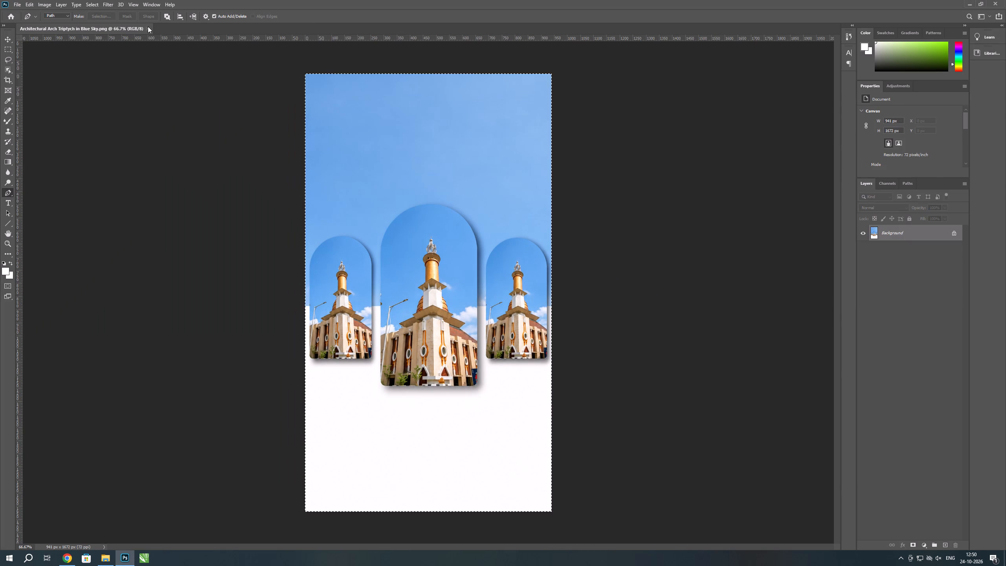
Close the Architectural Arch Triptych in Blue Sky document and exit Photoshop.
click(148, 28)
click(998, 2)
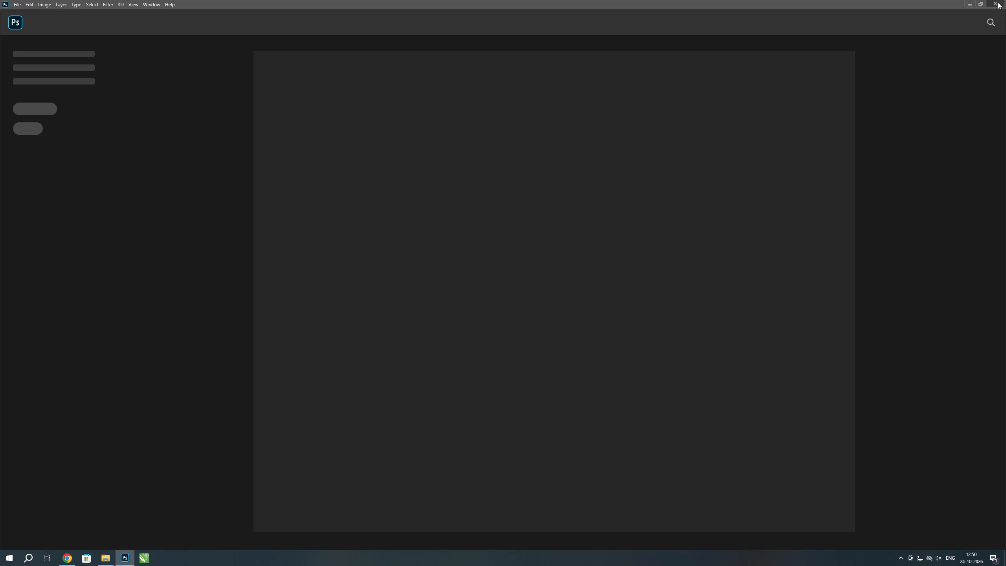
In File Explorer's Downloads folder, open the Happy friday poster image, examine it at different zoom levels and close it.
click(418, 293)
key(alt+Tab)
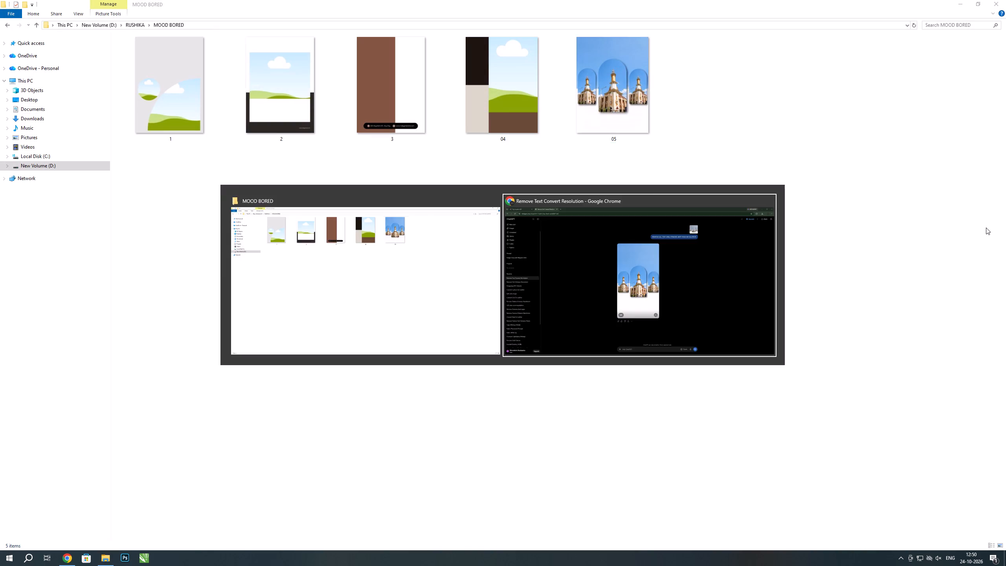
key(alt+Tab)
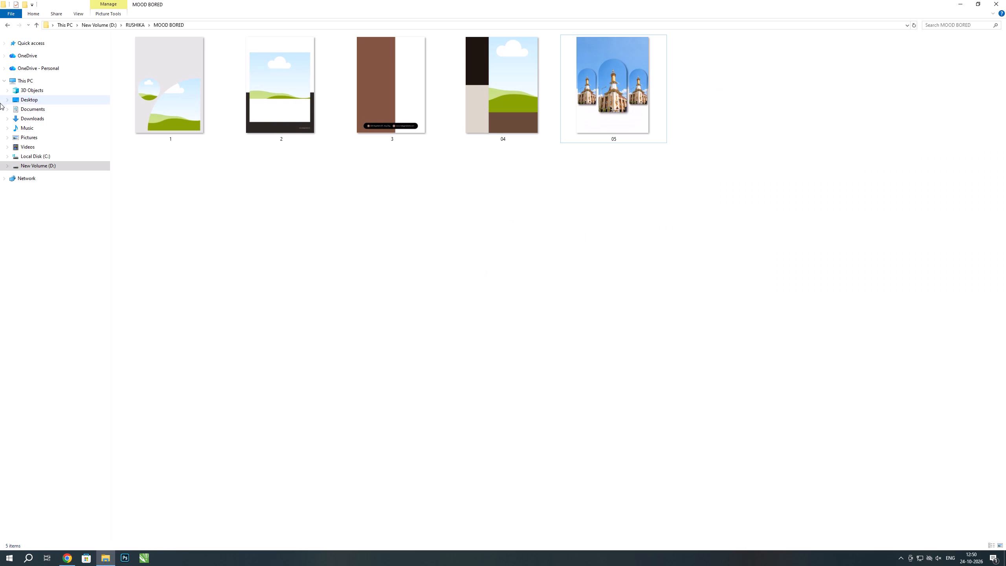
click(33, 120)
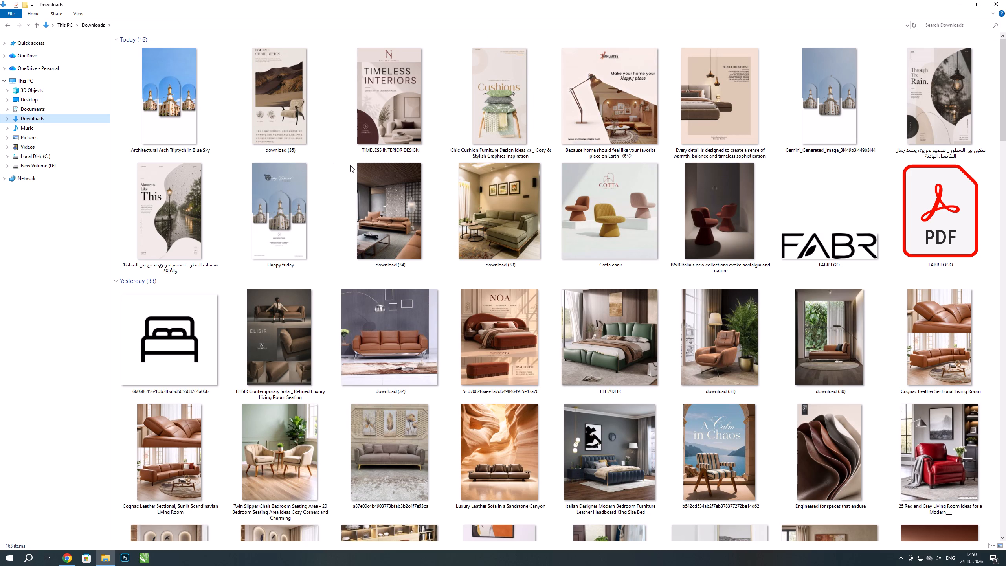
click(282, 195)
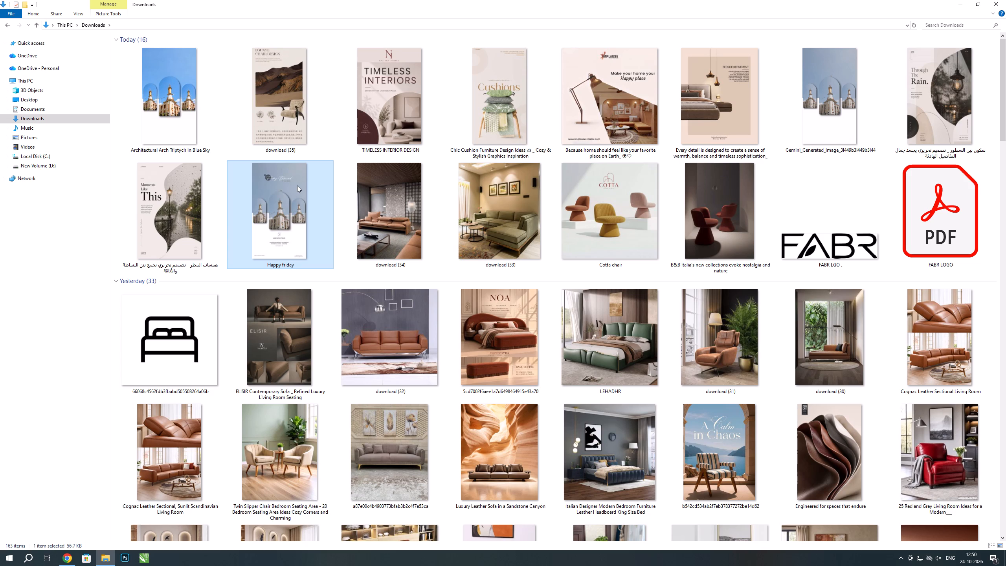
double_click(289, 195)
scroll(467, 322, up, 4)
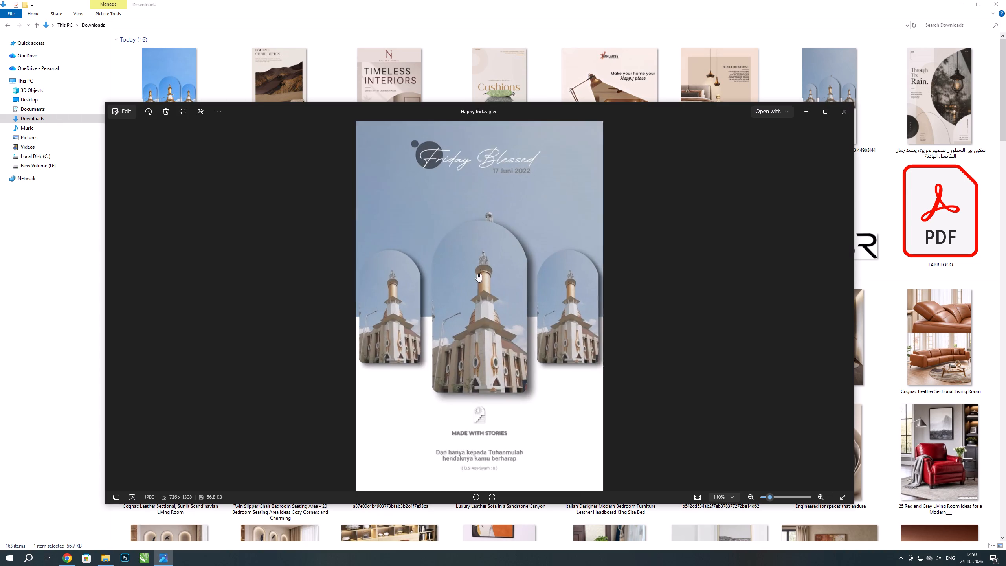
scroll(477, 274, up, 3)
scroll(477, 274, down, 9)
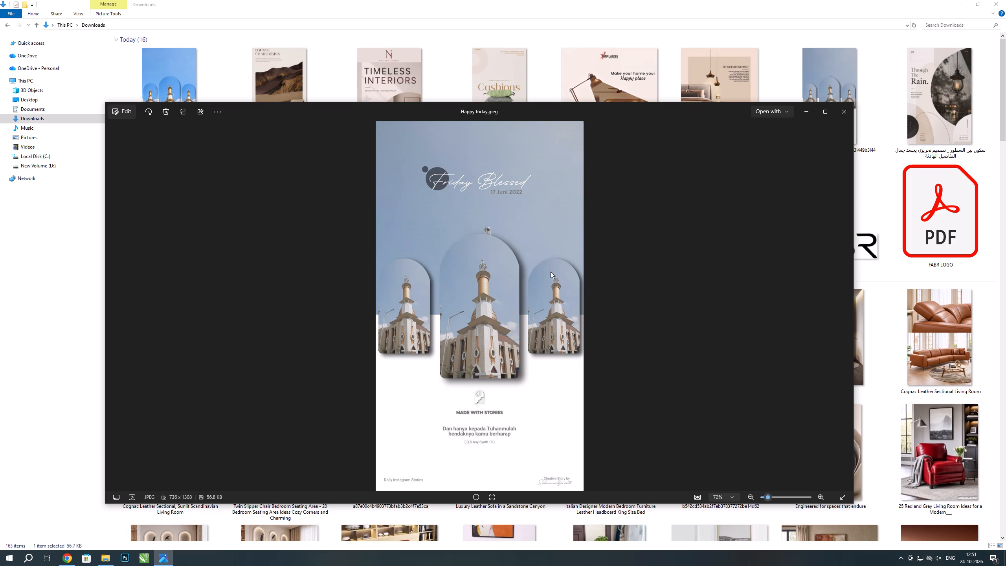
scroll(386, 265, up, 5)
scroll(404, 255, down, 5)
click(844, 113)
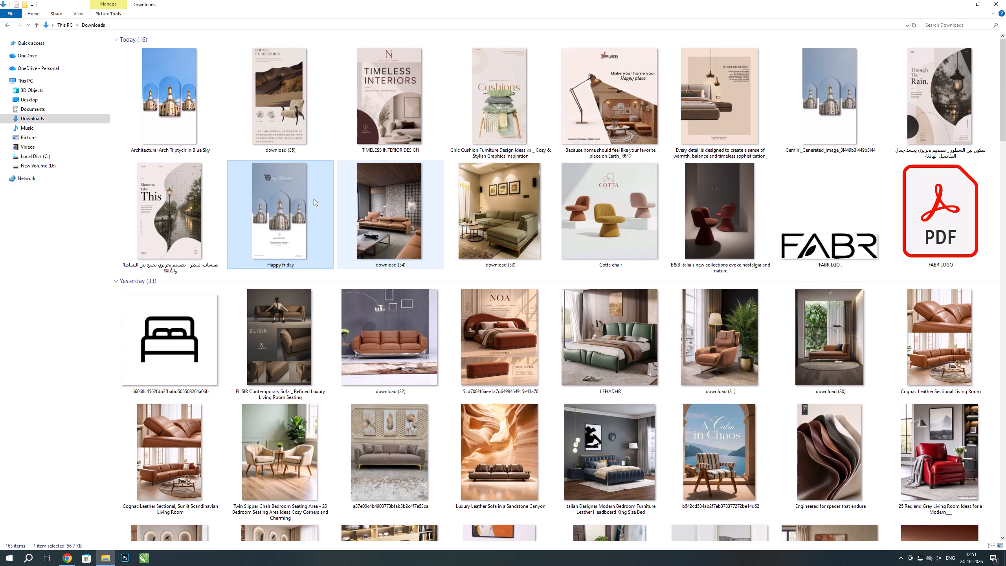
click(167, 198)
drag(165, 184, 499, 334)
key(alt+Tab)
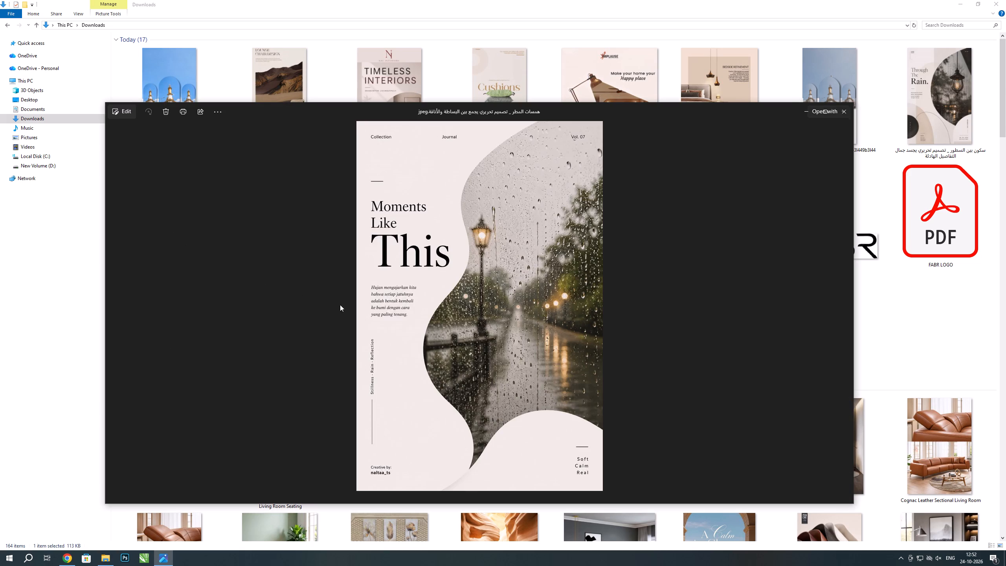
click(844, 111)
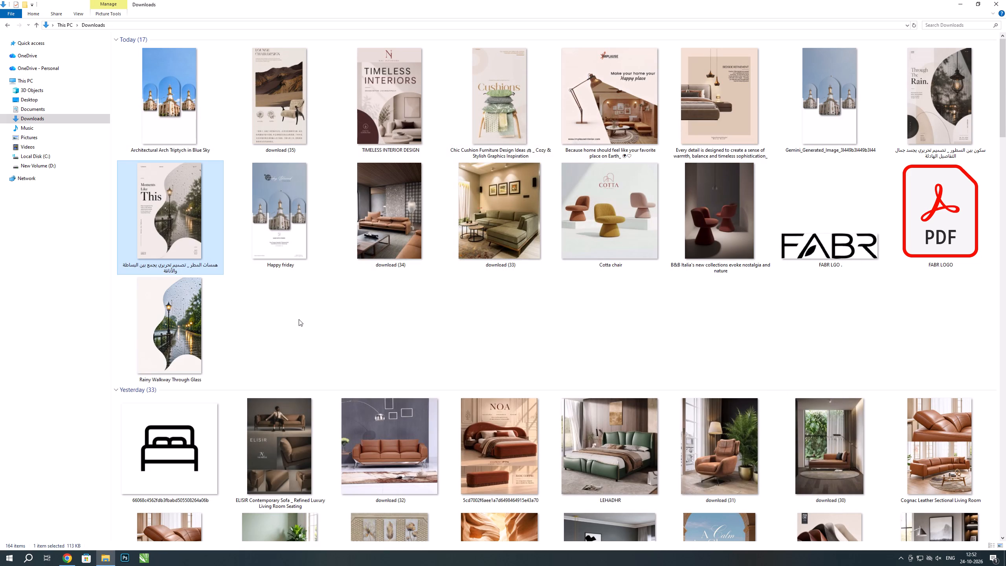
click(116, 301)
double_click(147, 305)
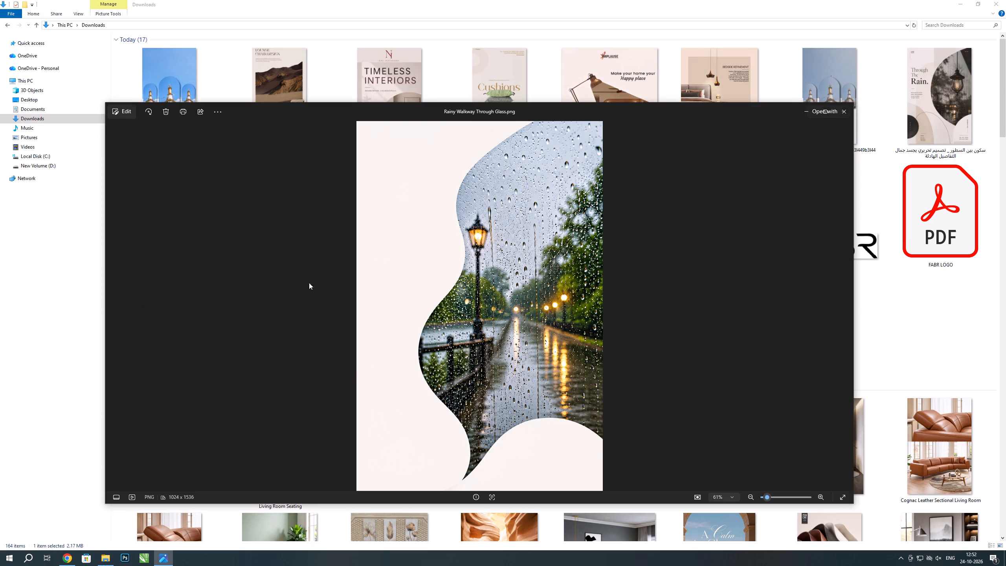
click(844, 115)
click(718, 391)
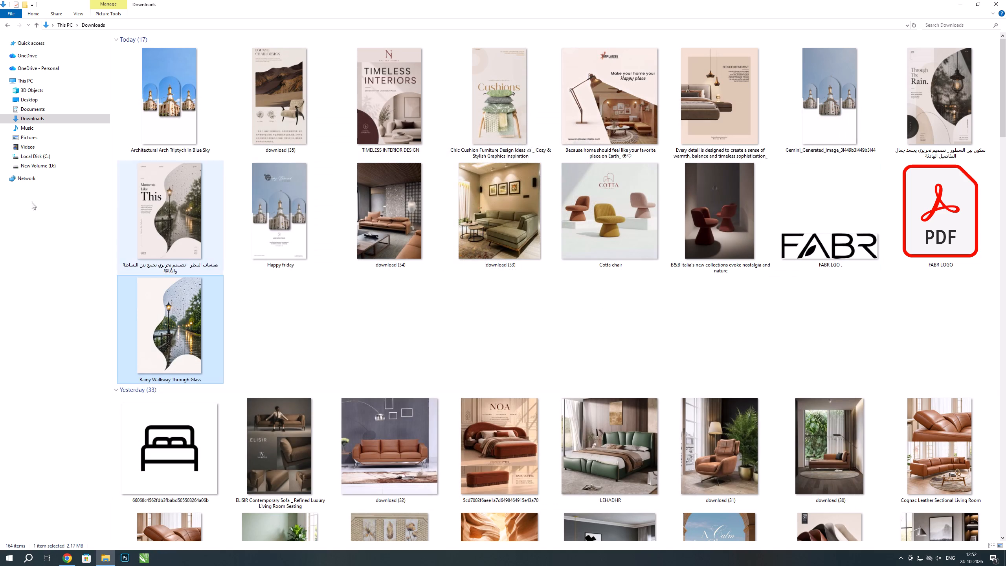
Open the SHARE folder on the design-1 network computer and search it for "for".
key(super+r)
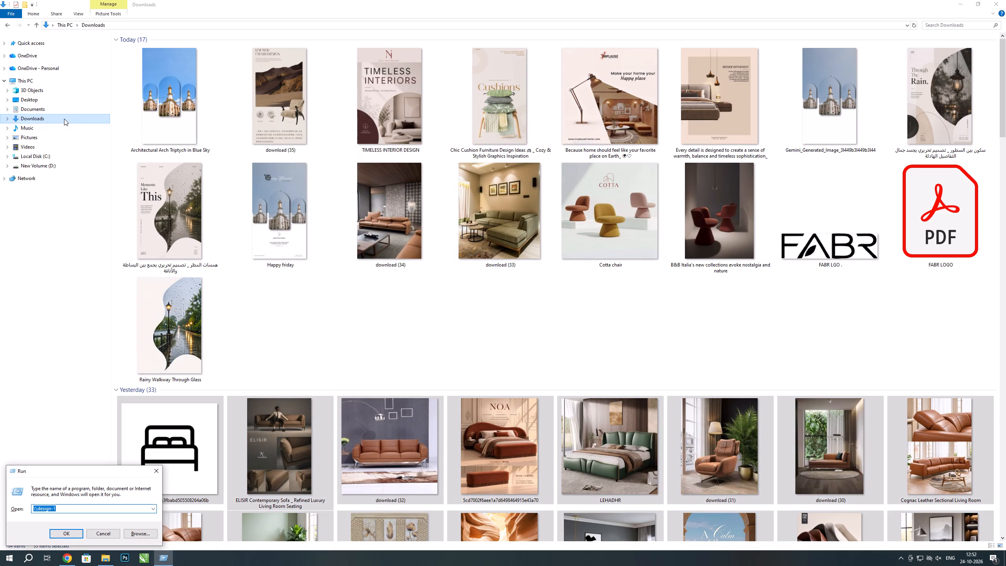
key(Return)
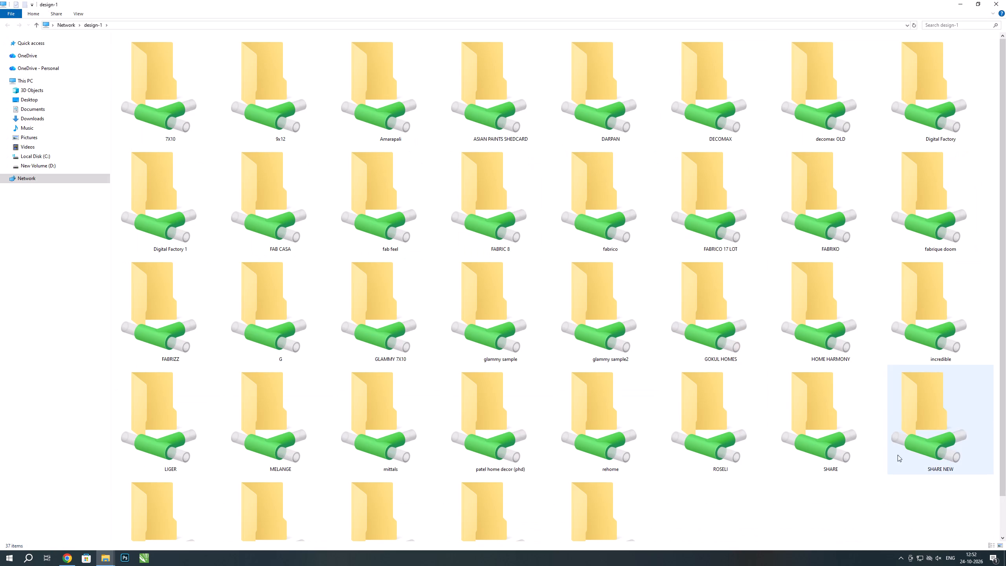
double_click(835, 435)
click(965, 27)
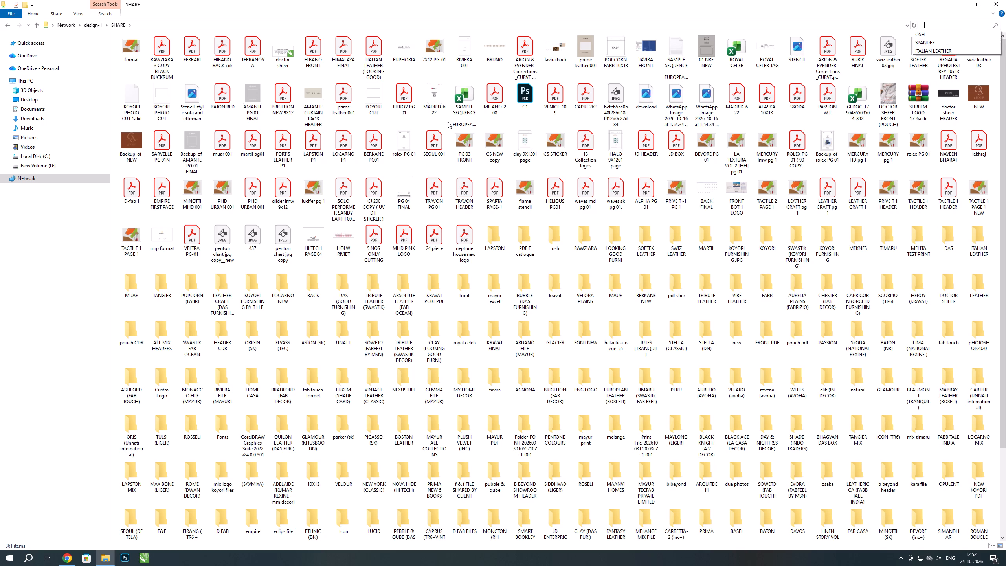
text(for)
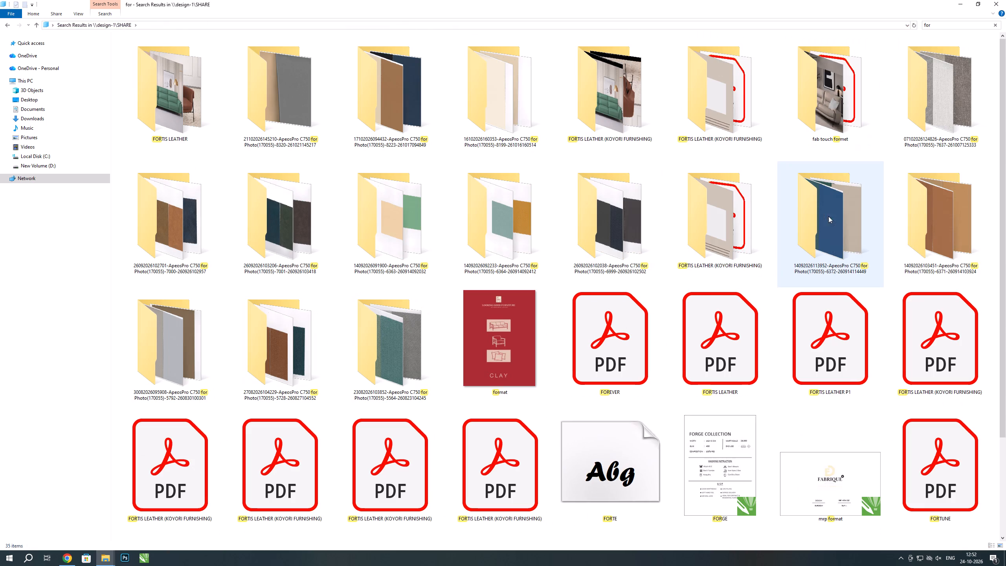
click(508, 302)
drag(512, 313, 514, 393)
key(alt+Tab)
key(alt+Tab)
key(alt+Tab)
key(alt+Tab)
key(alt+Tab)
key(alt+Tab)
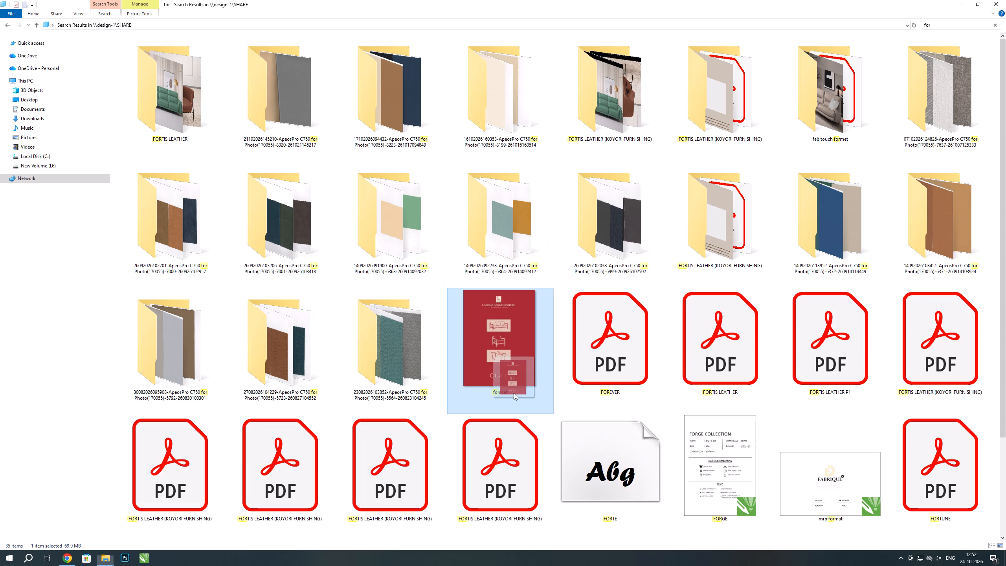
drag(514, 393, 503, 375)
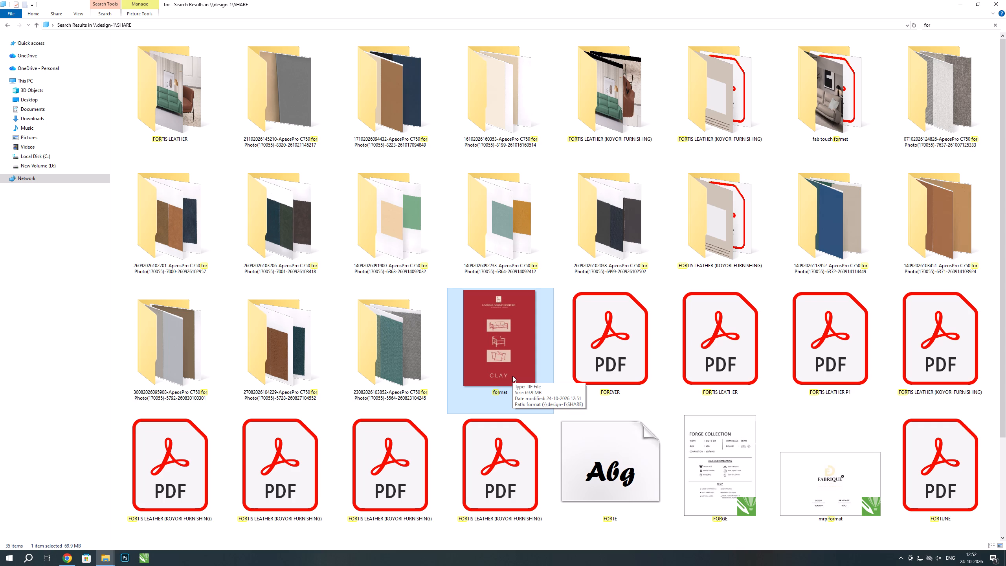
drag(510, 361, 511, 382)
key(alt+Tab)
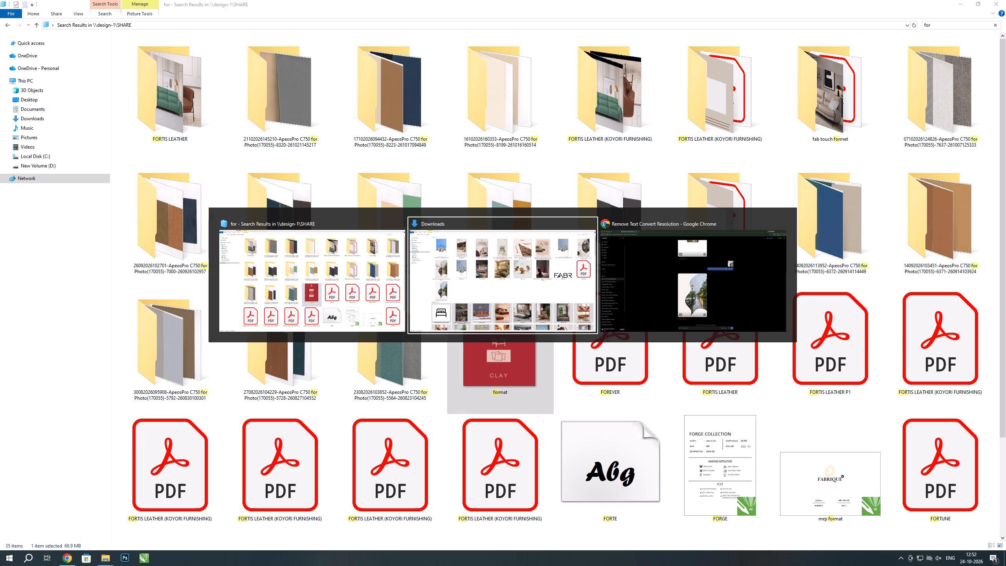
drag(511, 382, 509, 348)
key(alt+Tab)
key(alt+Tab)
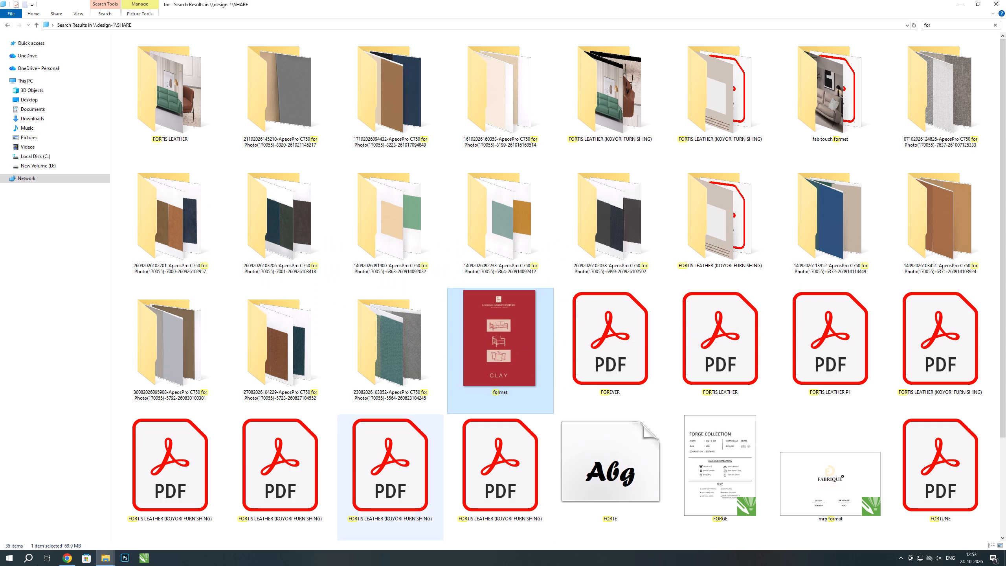
Launch Photoshop and open the red CLAY cover file "format" from the SHARE search results, keeping its layers.
click(119, 556)
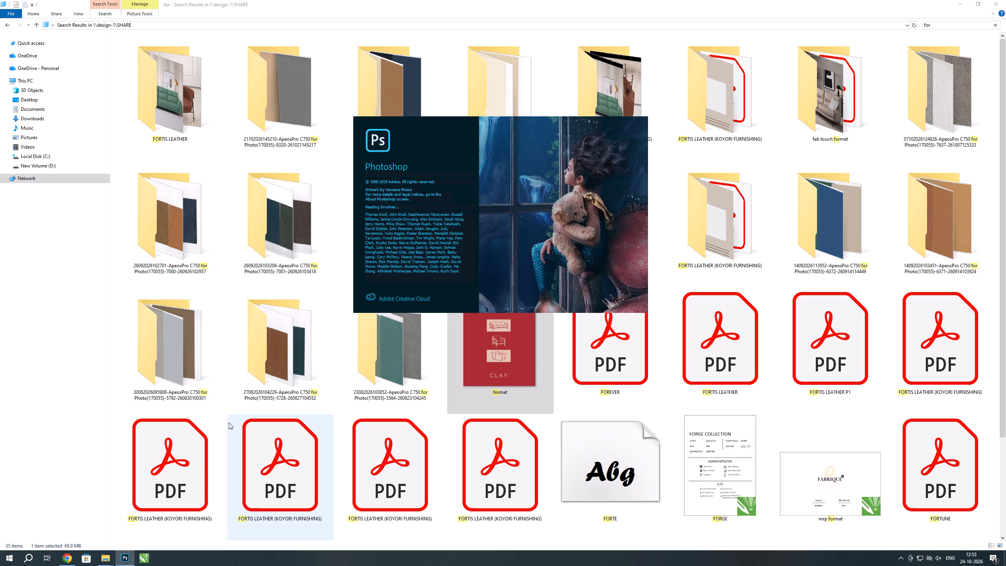
key(alt+Tab)
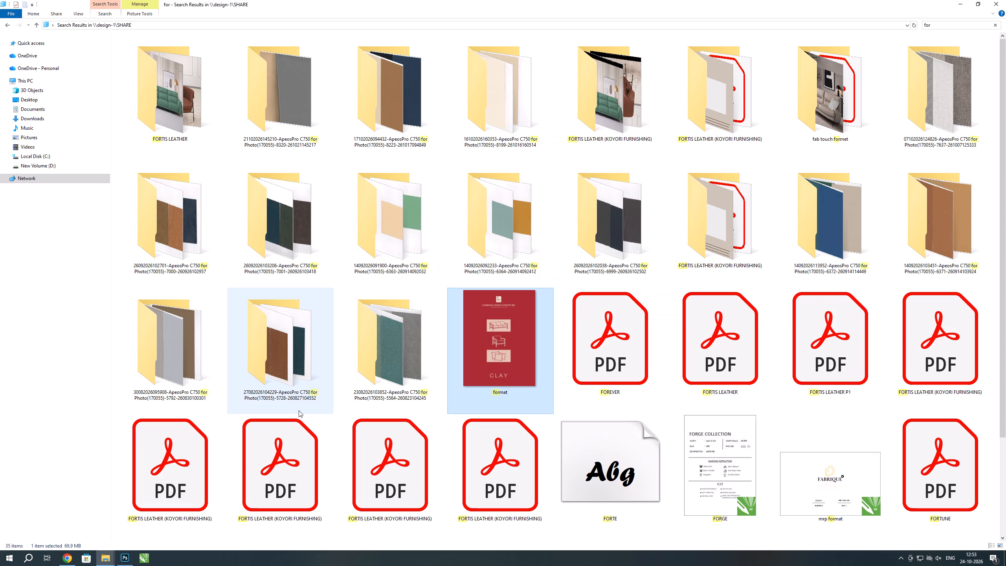
drag(514, 297, 549, 397)
key(alt+Tab)
key(alt+Tab)
key(alt+Tab)
key(alt+Tab)
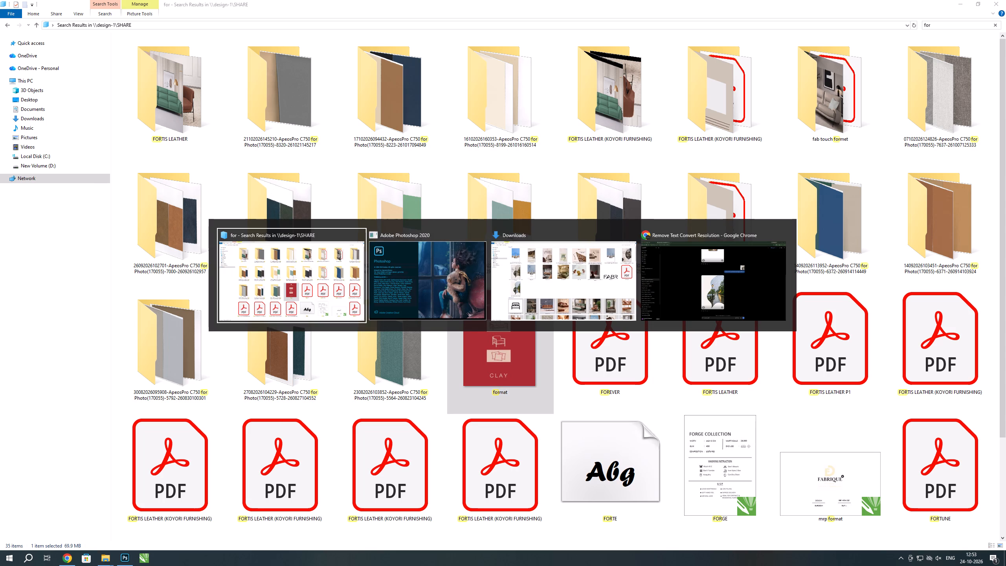
drag(549, 397, 529, 386)
key(alt+Tab)
key(alt+Tab)
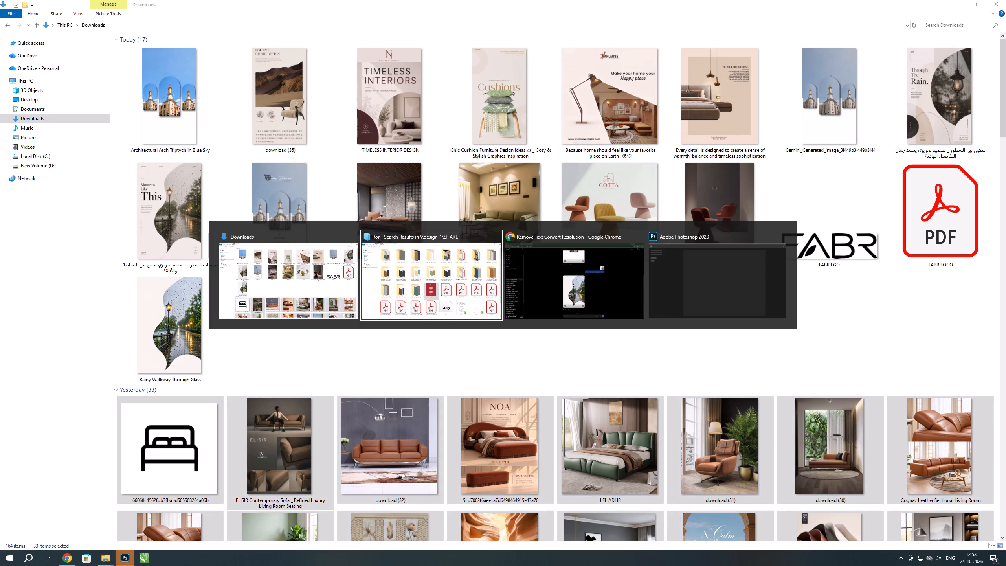
drag(529, 386, 448, 355)
key(alt+Tab)
key(alt+Tab)
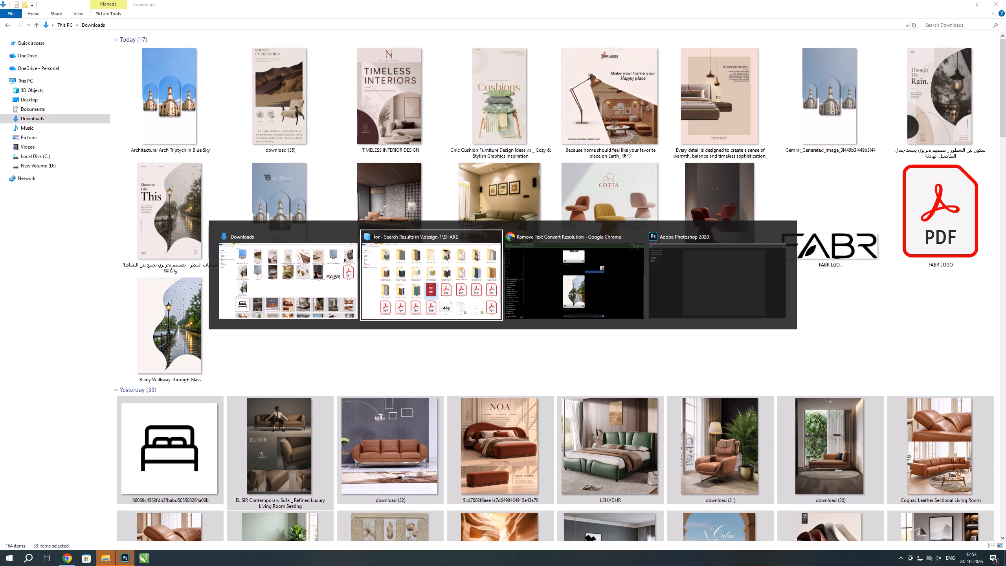
drag(448, 355, 448, 355)
key(alt+Tab)
key(alt+Tab)
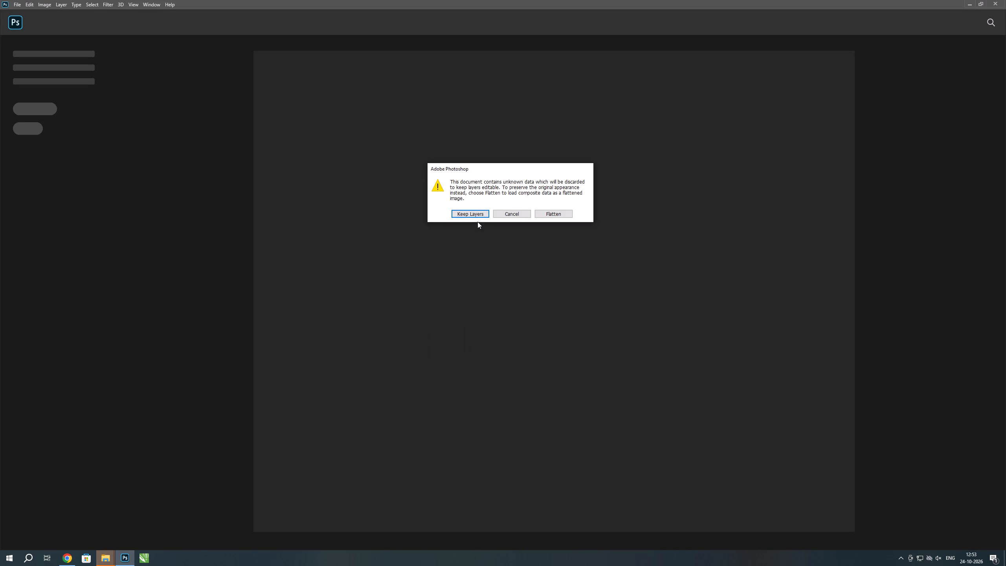
click(476, 213)
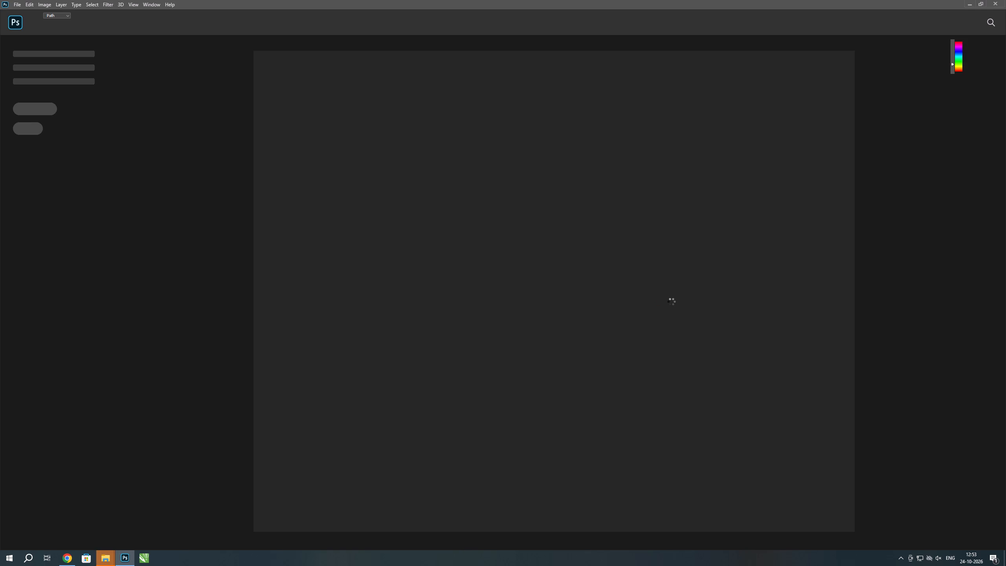
click(494, 206)
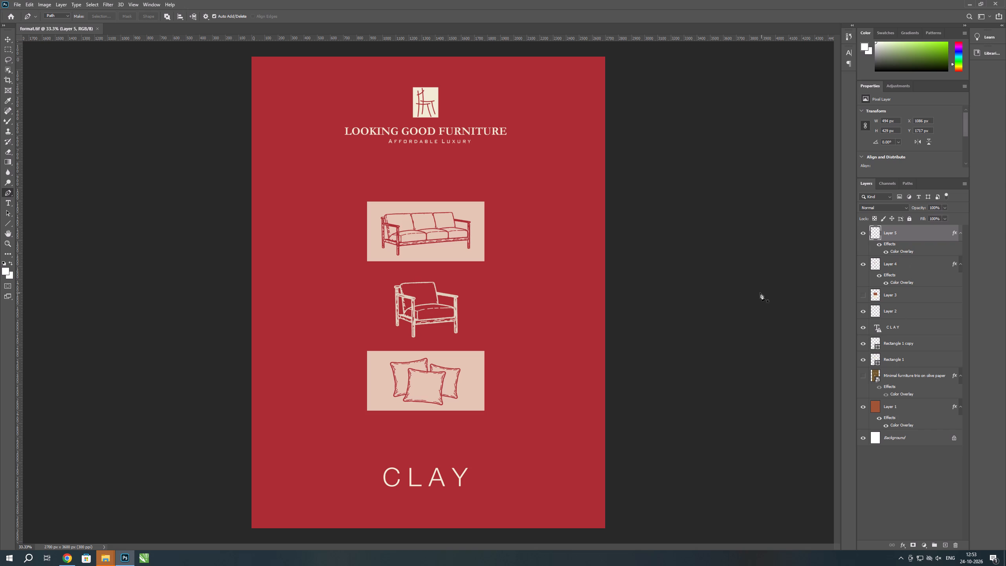
click(5, 36)
click(44, 103)
Open file 001 from the RUSHIKA folder's "ITALIAN LEATHER (looking good)" subfolder on drive D as another Photoshop document.
key(alt+Tab)
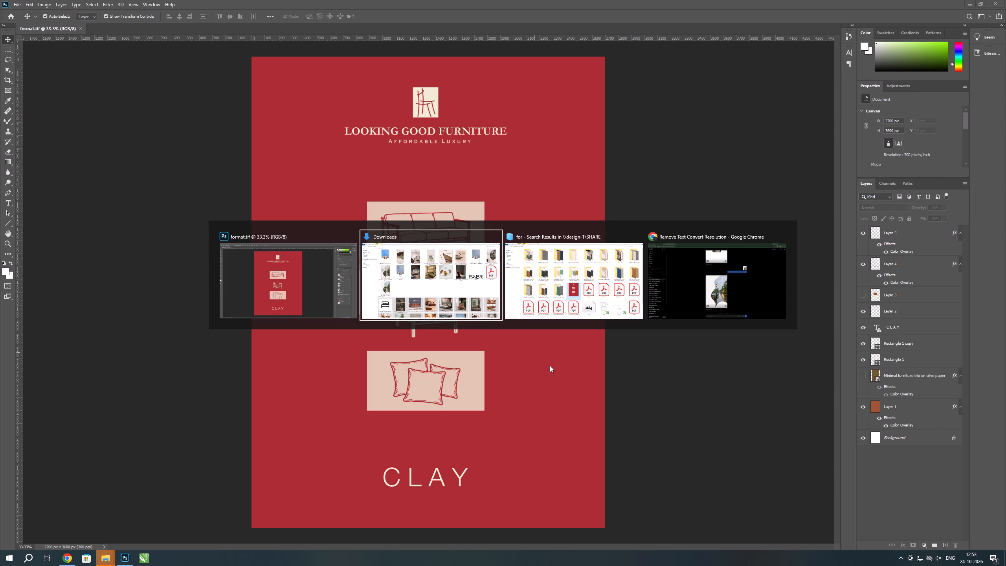
key(alt+Tab)
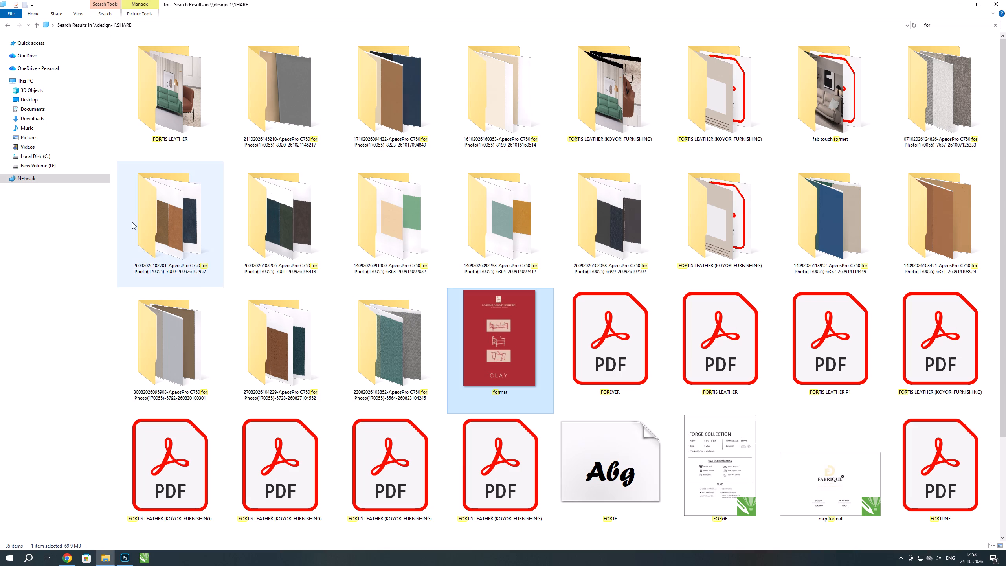
click(44, 162)
double_click(925, 98)
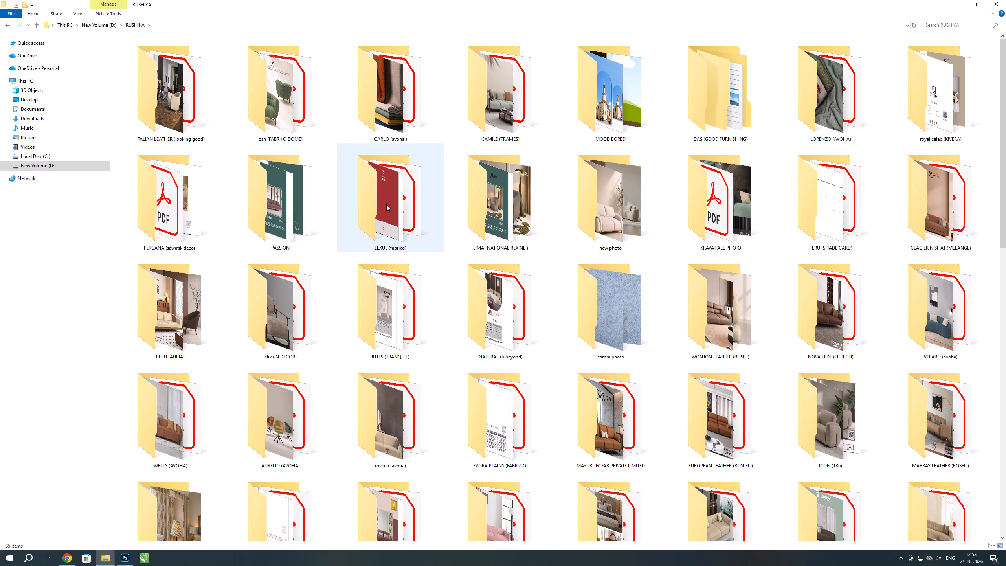
double_click(196, 107)
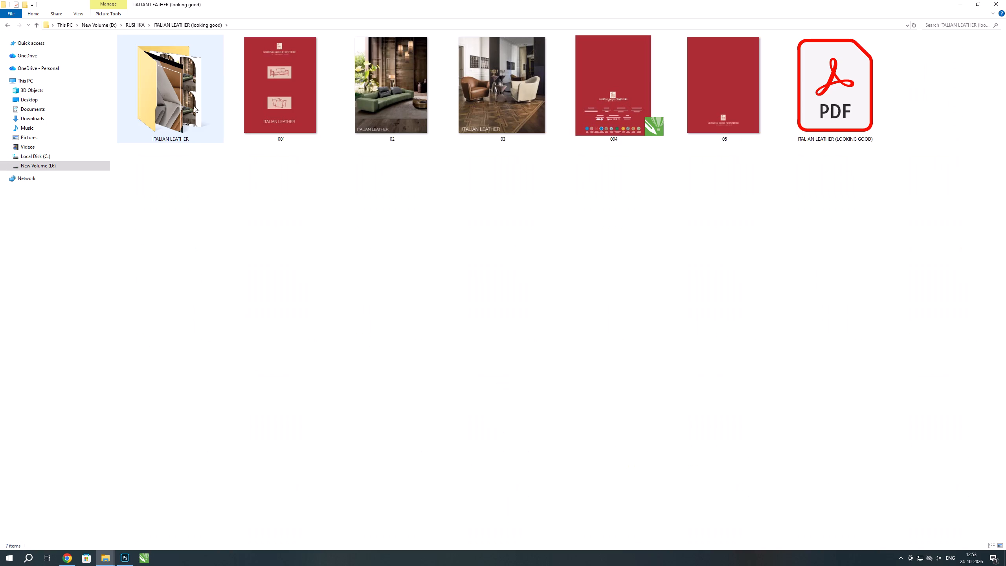
drag(279, 80, 470, 46)
key(alt+Tab)
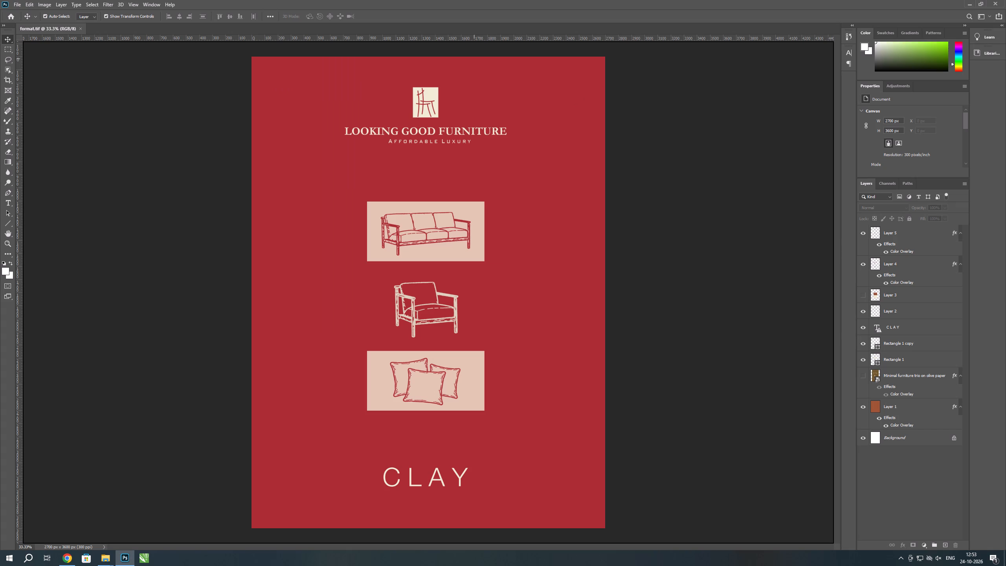
drag(470, 46, 461, 24)
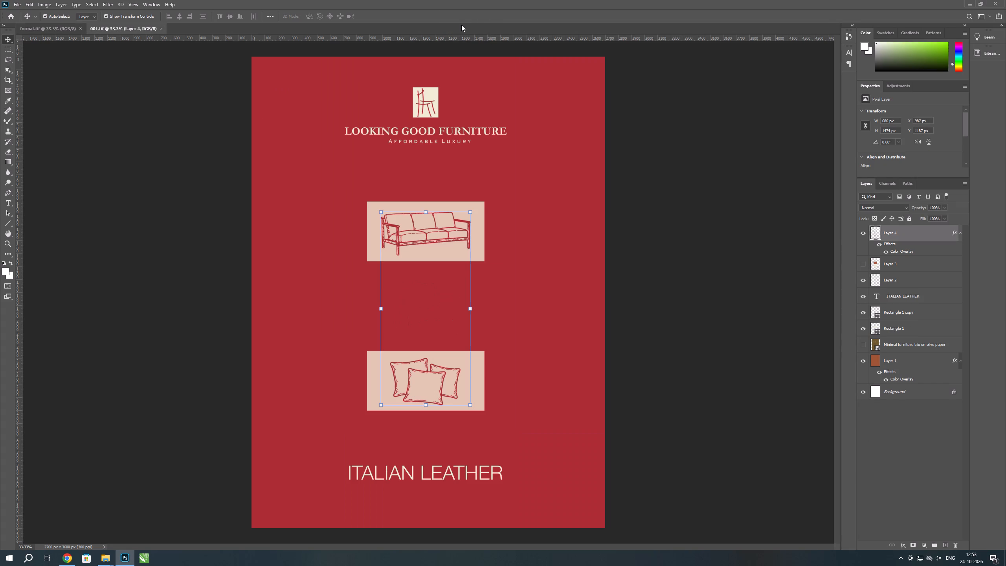
click(701, 270)
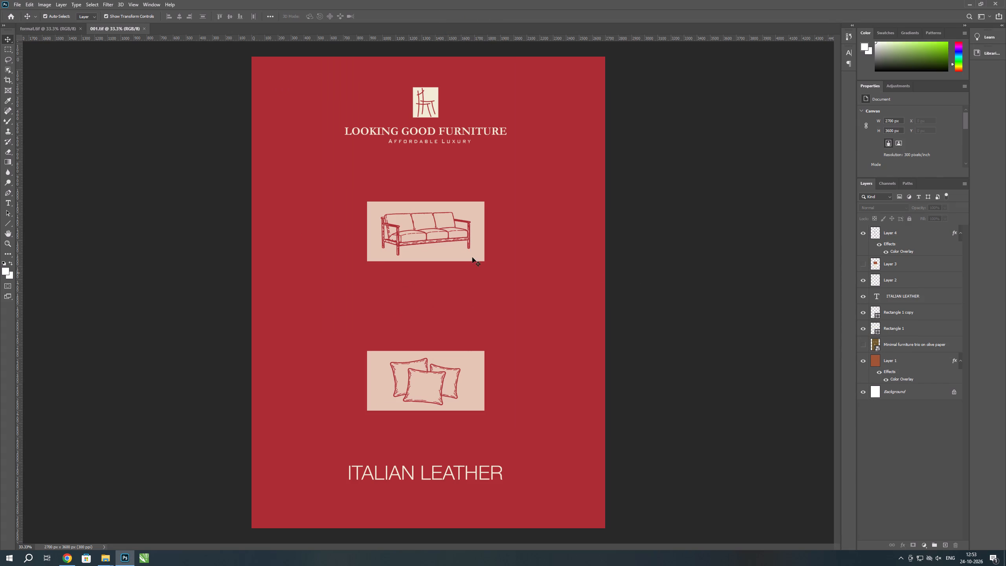
Compare the CLAY cover in format.tif with the ITALIAN LEATHER cover in 001.tif, including their layers.
click(53, 26)
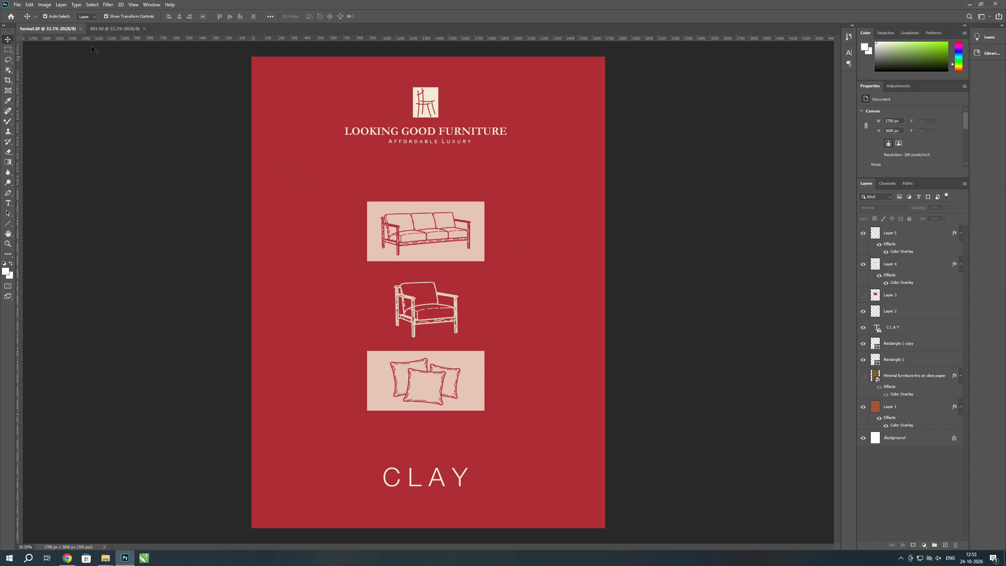
click(106, 32)
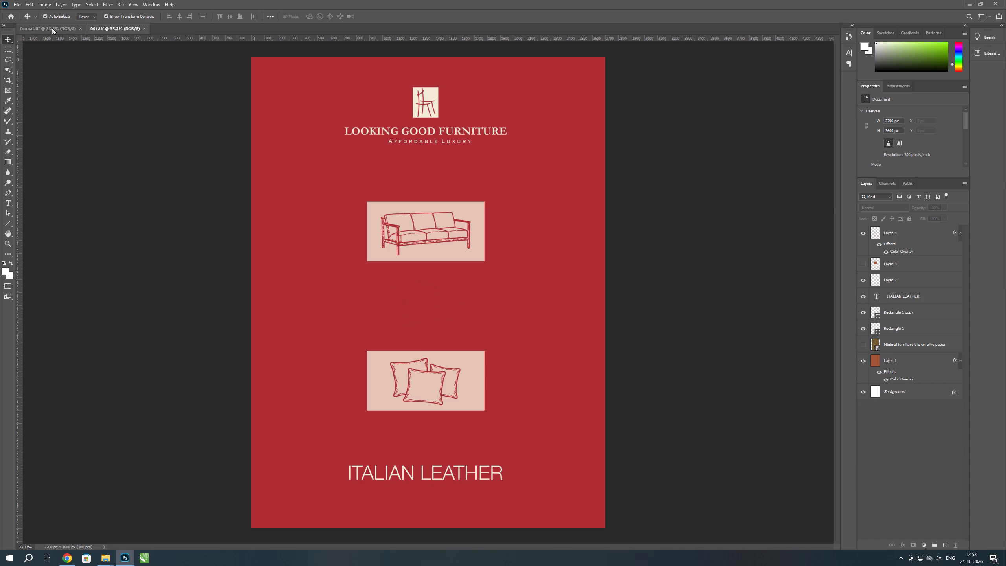
click(52, 28)
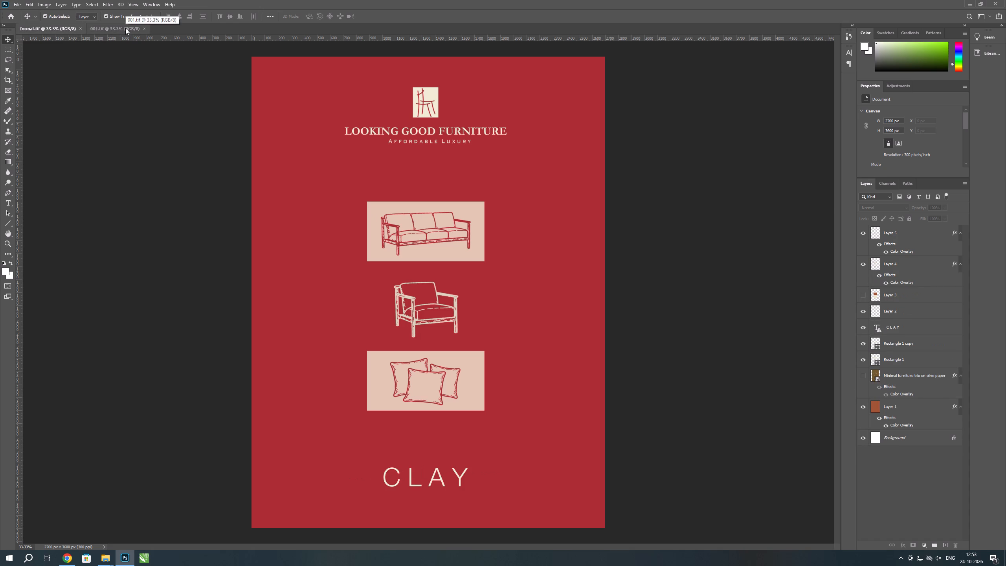
click(125, 28)
click(29, 28)
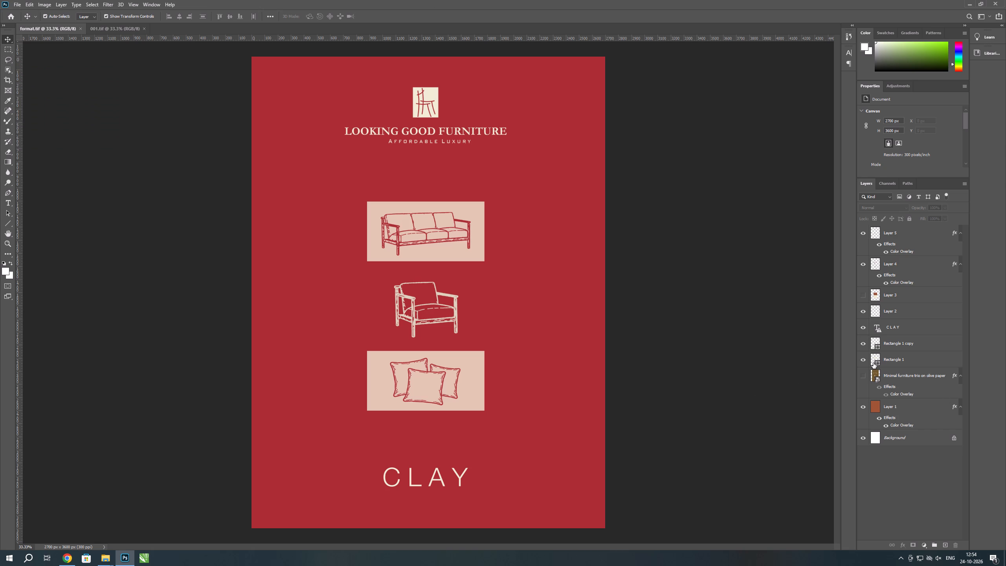
click(872, 374)
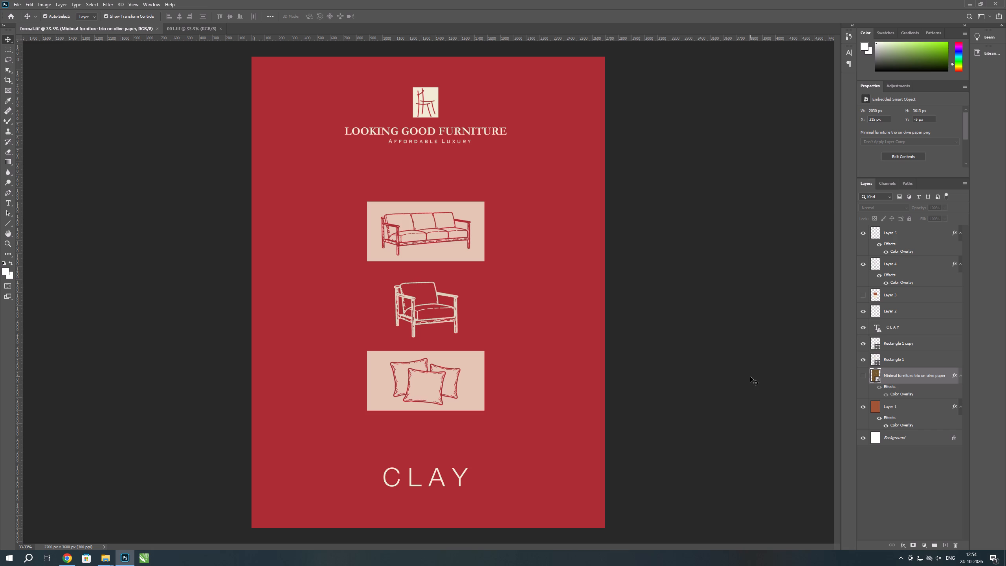
click(168, 26)
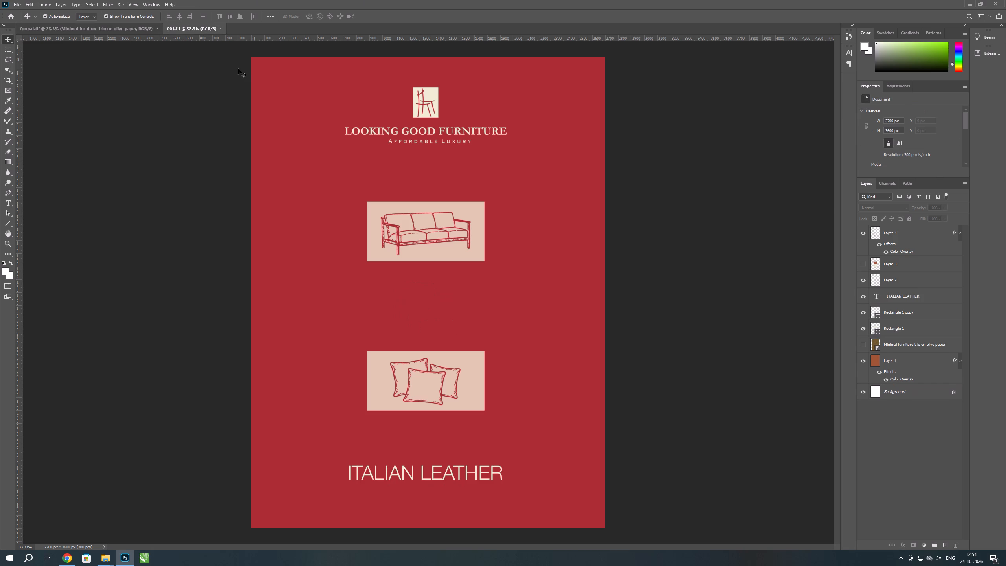
click(98, 29)
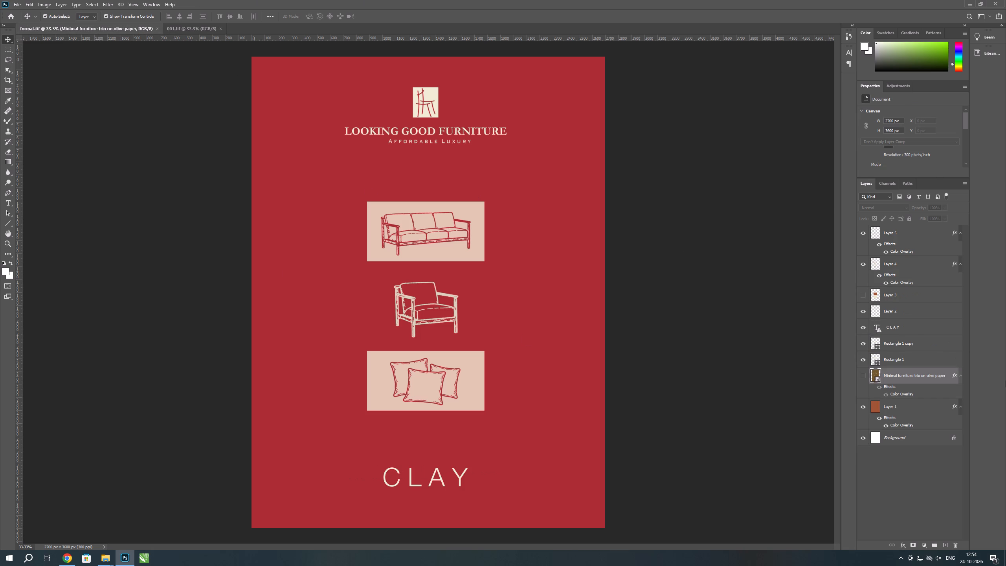
Copy the armchair drawing on Layer 5 from format.tif into 001.tif, between the sofa and cushion rectangles.
click(912, 232)
drag(920, 235, 139, 28)
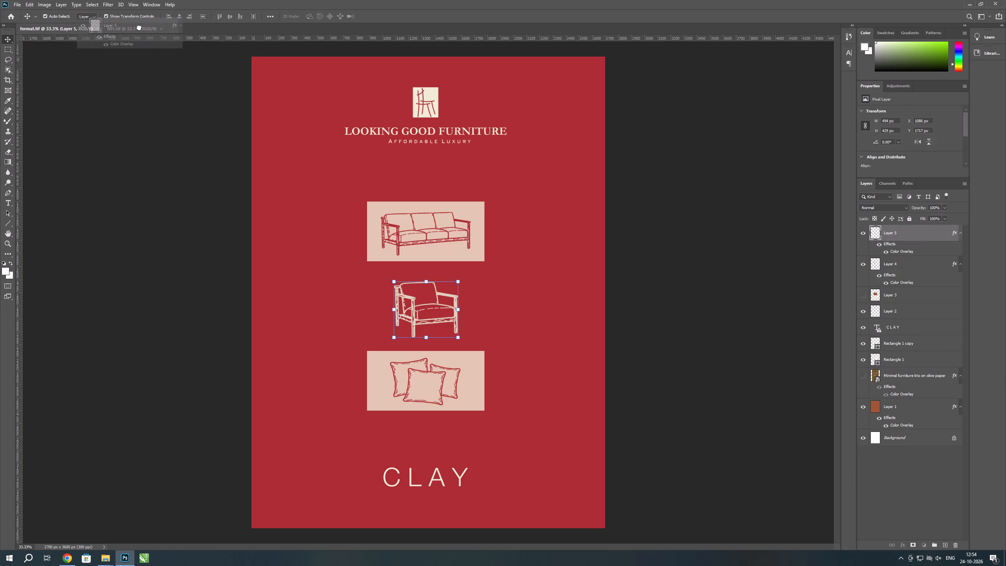
drag(139, 28, 449, 314)
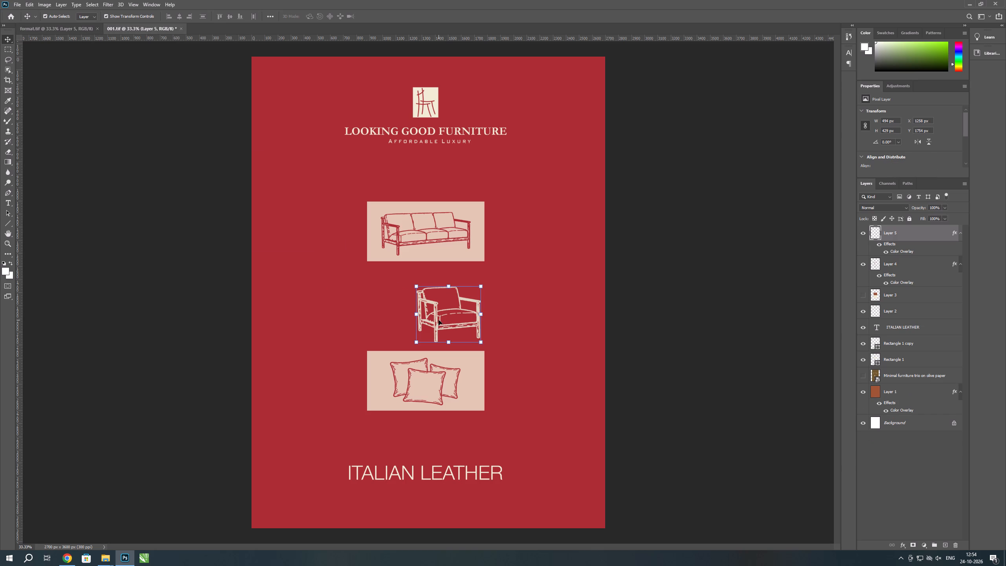
Centre the armchair drawing horizontally on the red Layer 1 background in 001.tif.
key(ctrl+t)
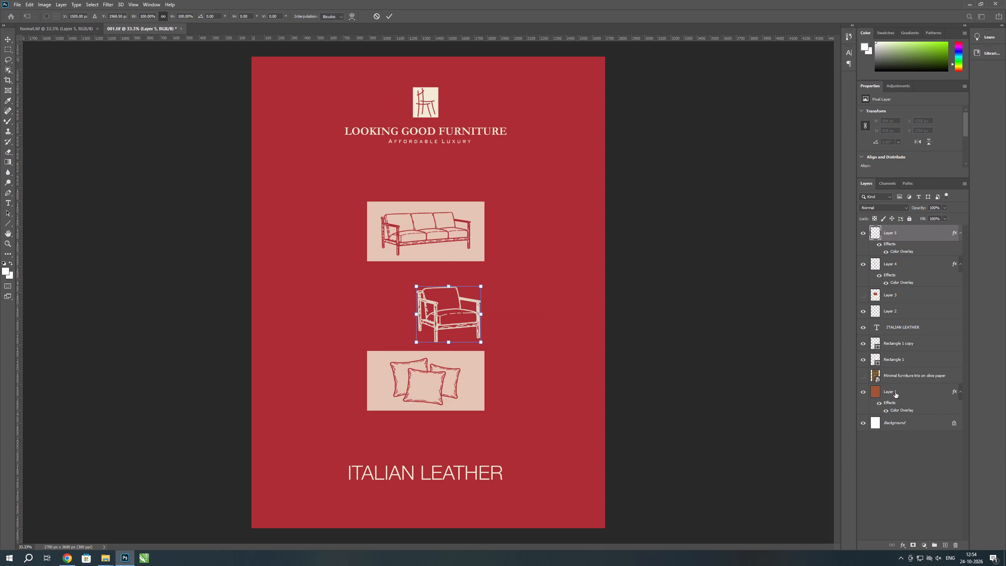
ctrl+click(896, 392)
click(178, 16)
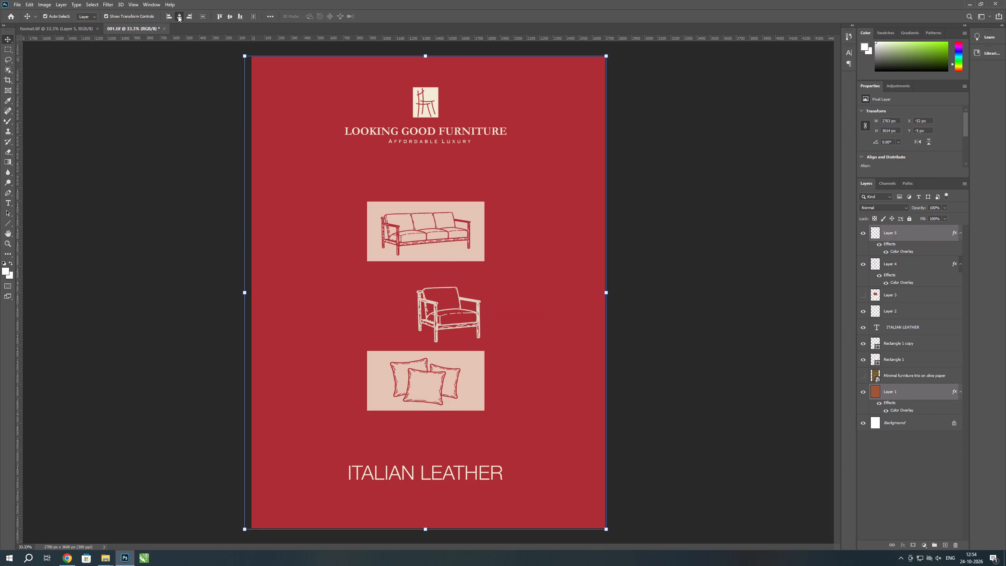
click(182, 122)
click(880, 391)
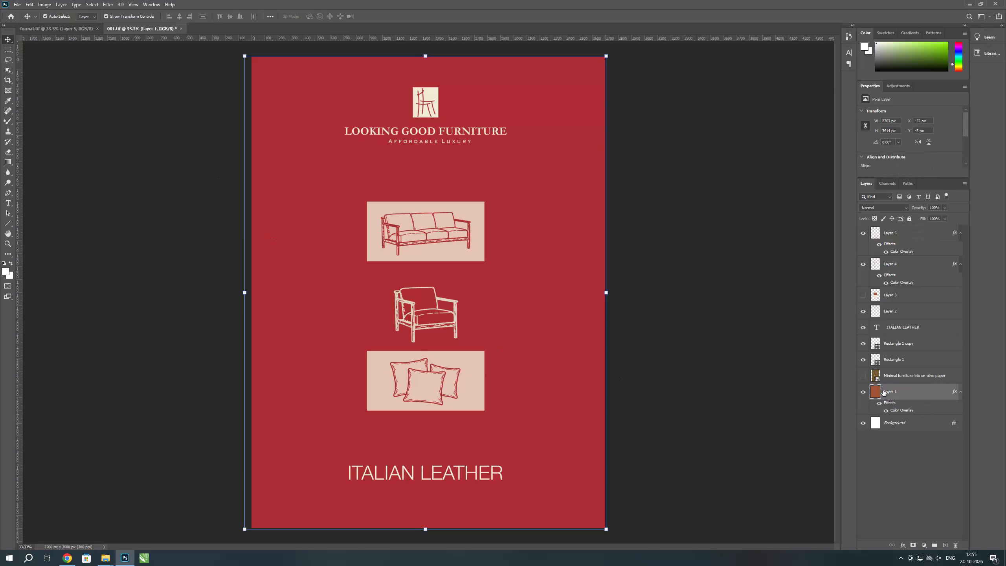
Move the armchair drawing on Layer 5 up to Y 1710 px, midway between the sofa and cushion rectangles.
click(893, 230)
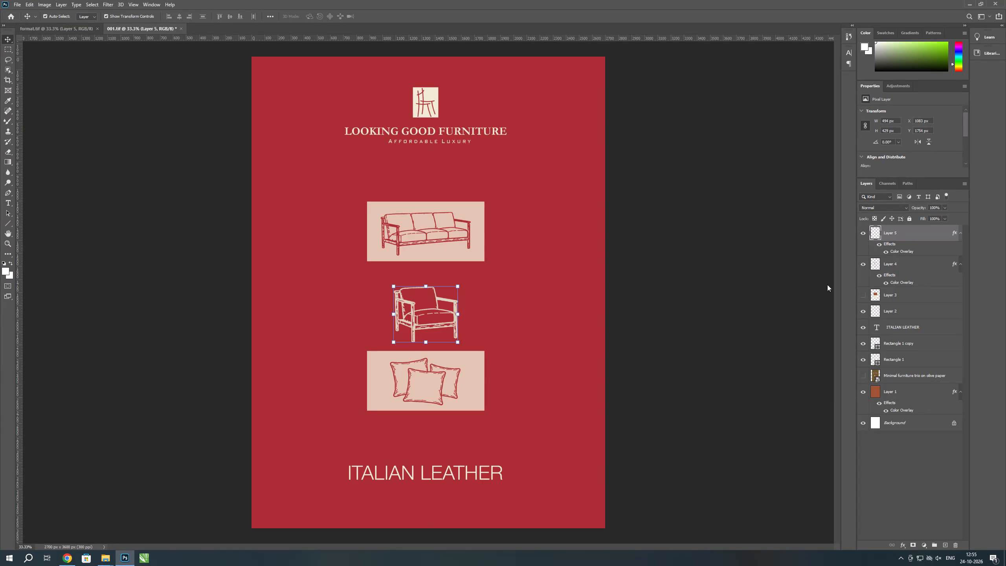
key(ctrl+t)
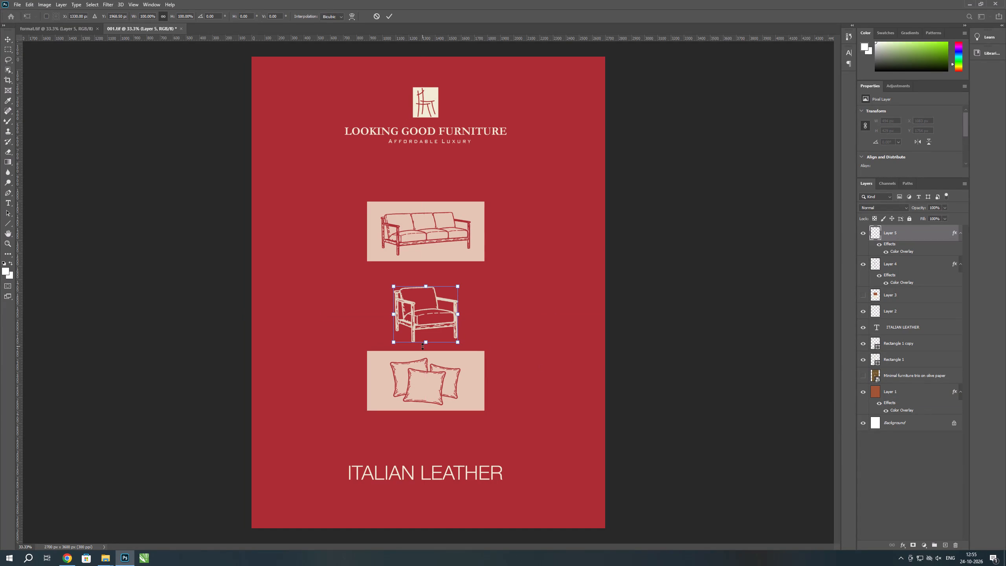
key(Up)
key(Up)
key(Up)
key(Up)
key(Up)
key(Up)
key(Up)
key(Up)
key(Up)
key(Up)
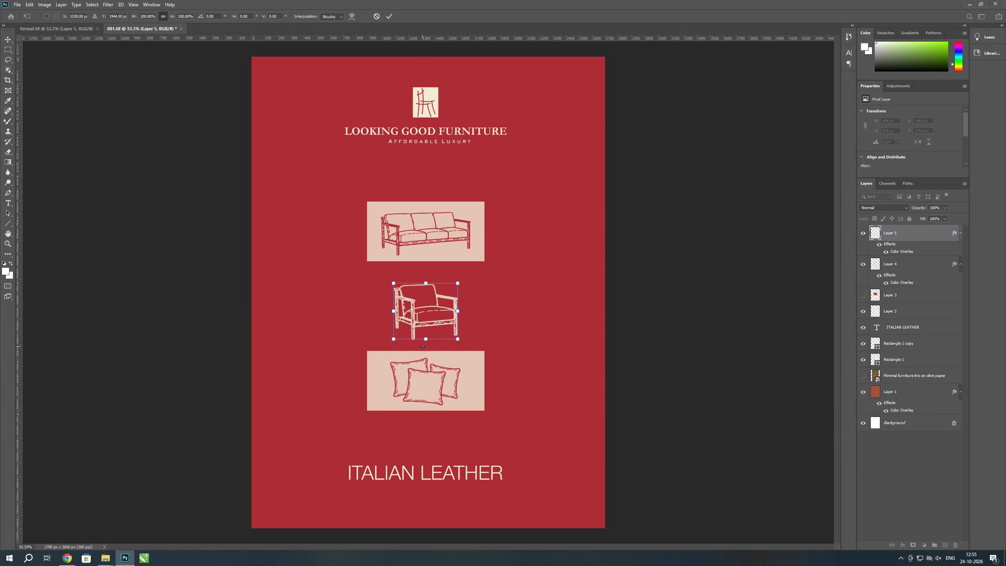
key(Up)
key(Up)
key(Up)
key(Up)
key(Up)
key(Up)
key(Up)
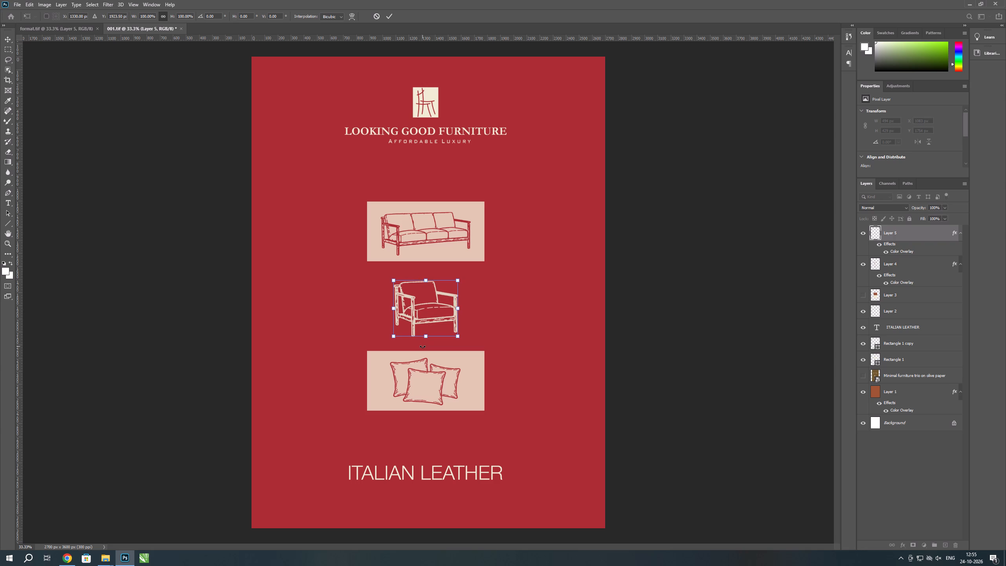
click(430, 296)
click(677, 333)
ctrl+click(766, 331)
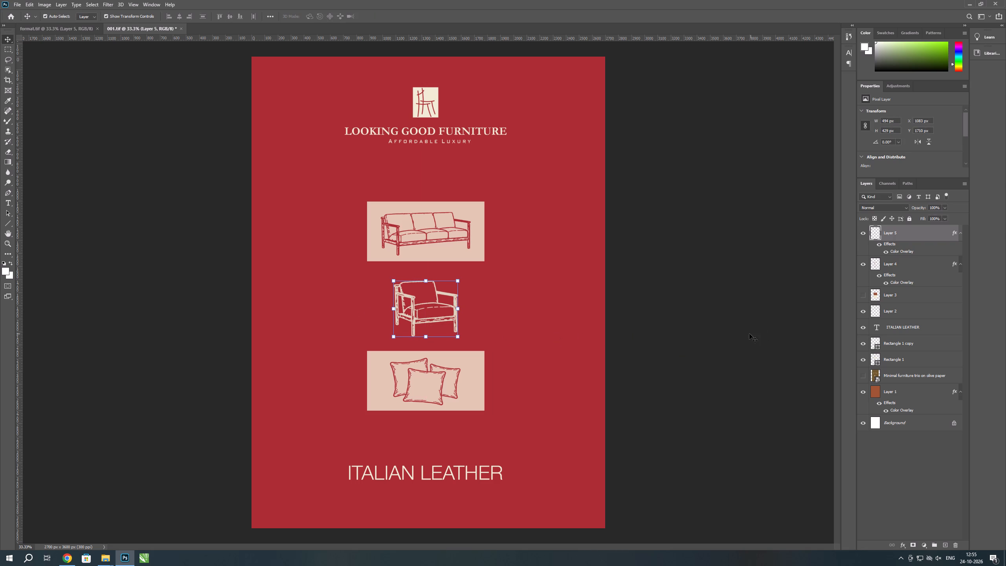
Save the ITALIAN LEATHER cover 001.tif.
key(ctrl+s)
key(ctrl+s)
key(ctrl+s)
key(ctrl+s)
key(ctrl+s)
key(ctrl+s)
key(ctrl+s)
key(ctrl+s)
click(732, 336)
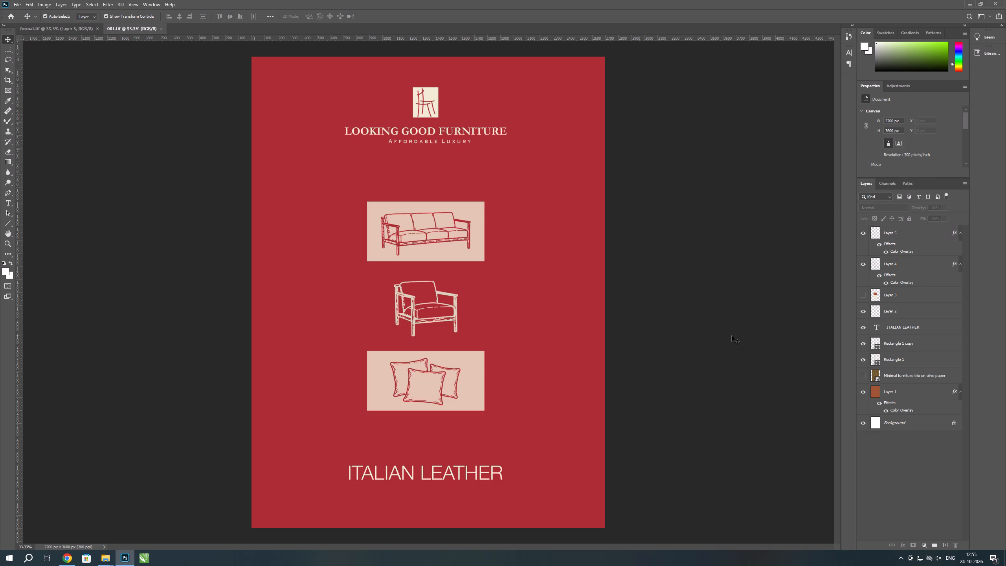
Look through the DAWN, ECLIPSE and HALO subfolders in RUSHIKA's DAS (GOOD FURNISHING) folder for matching covers.
key(alt+Tab)
click(333, 255)
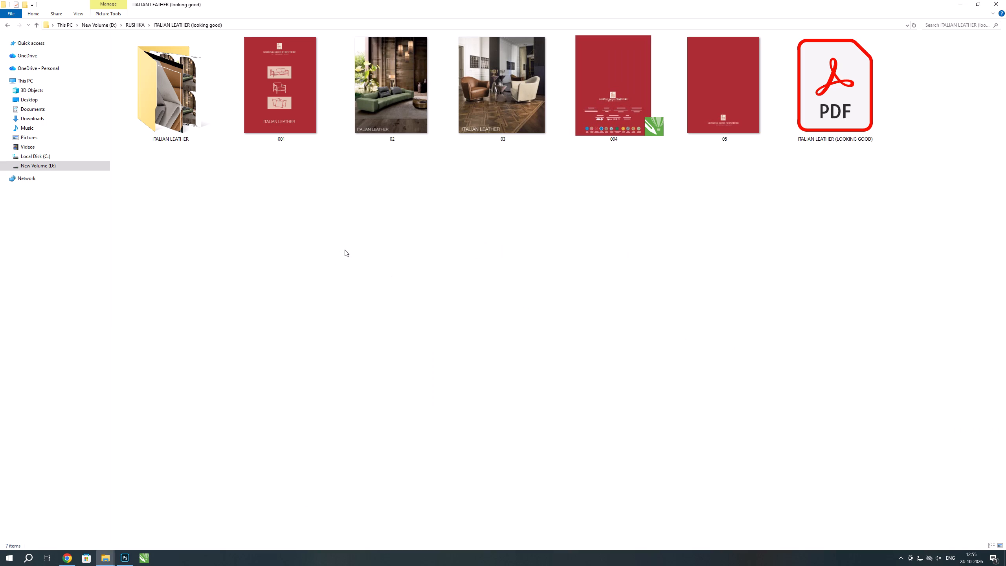
click(6, 24)
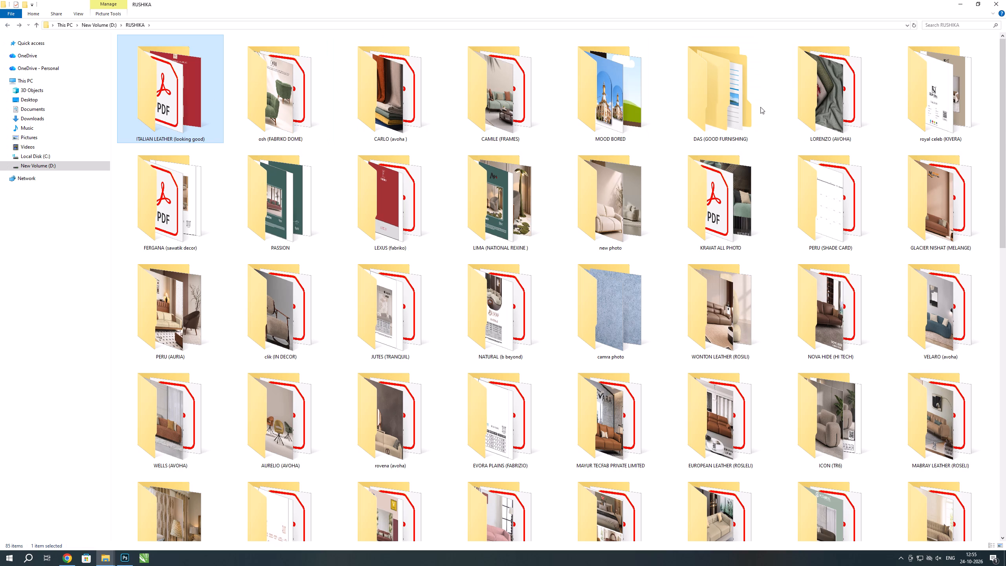
double_click(752, 102)
double_click(141, 114)
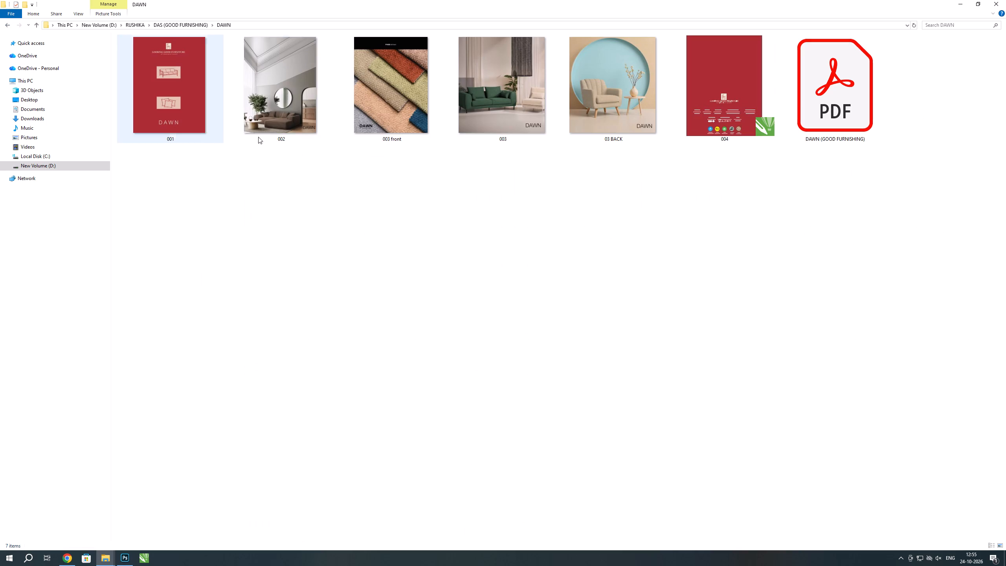
click(5, 24)
double_click(302, 88)
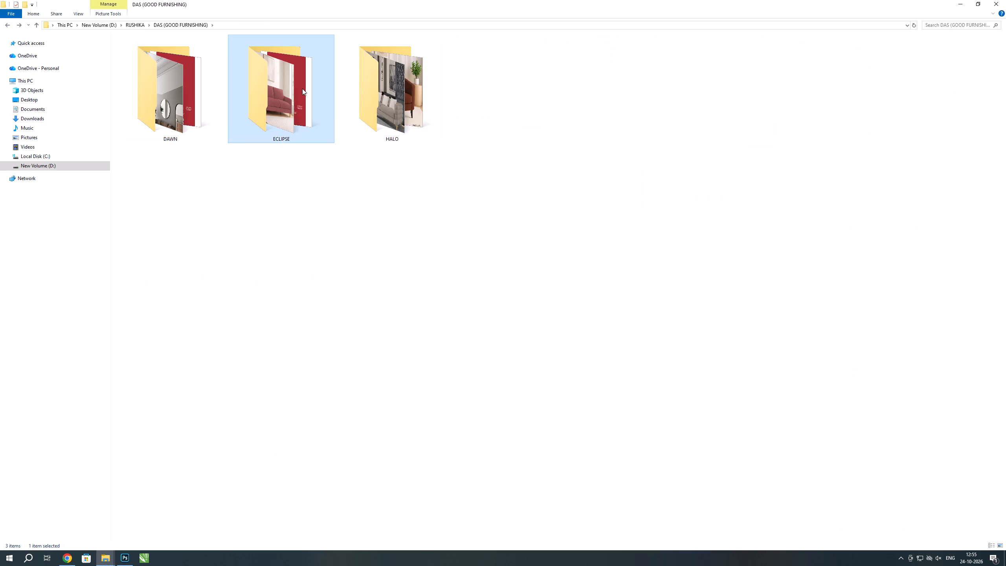
click(4, 24)
double_click(398, 125)
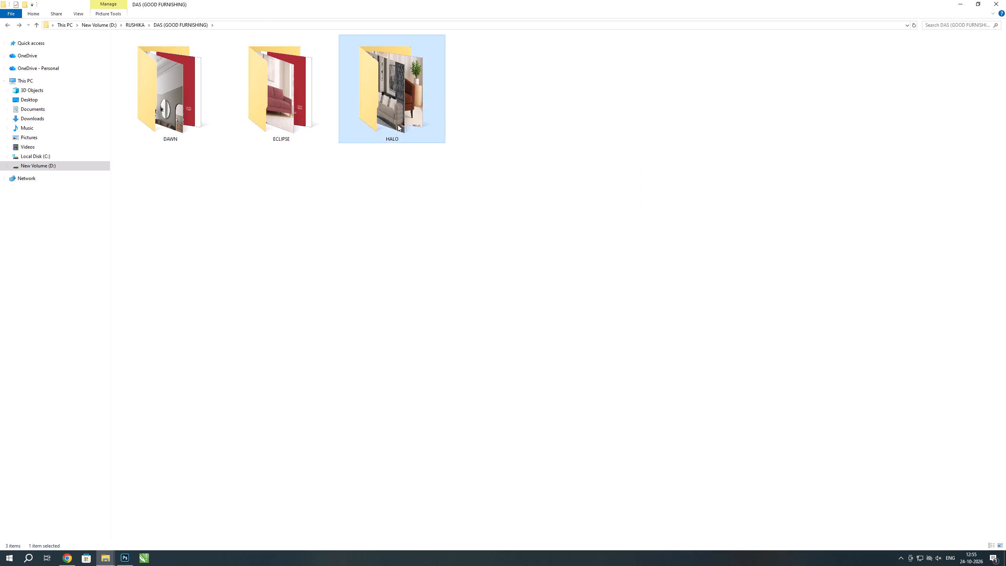
click(8, 24)
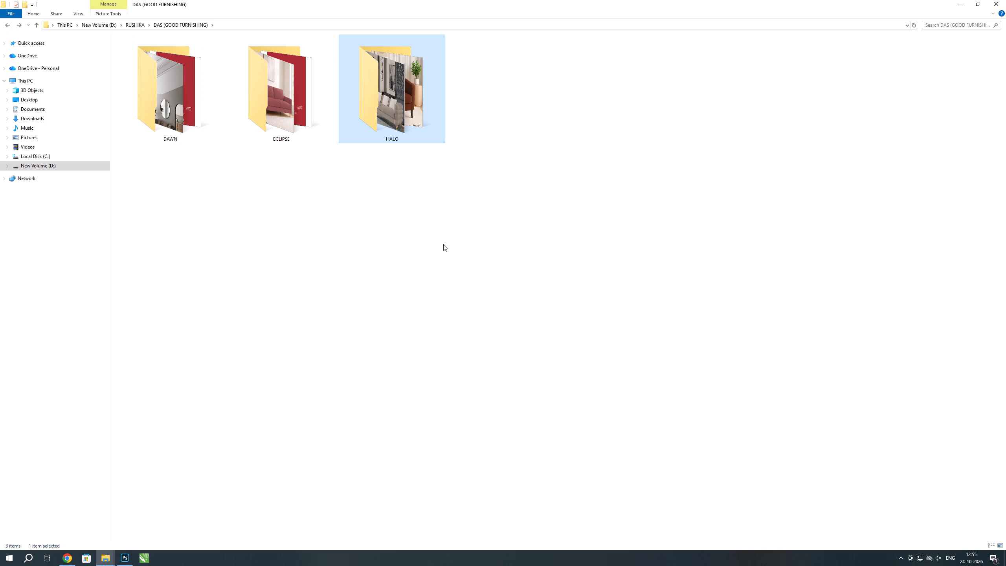
click(443, 244)
Open file 001 from the DAWN subfolder of DAS (GOOD FURNISHING) as another Photoshop document.
key(alt+Tab)
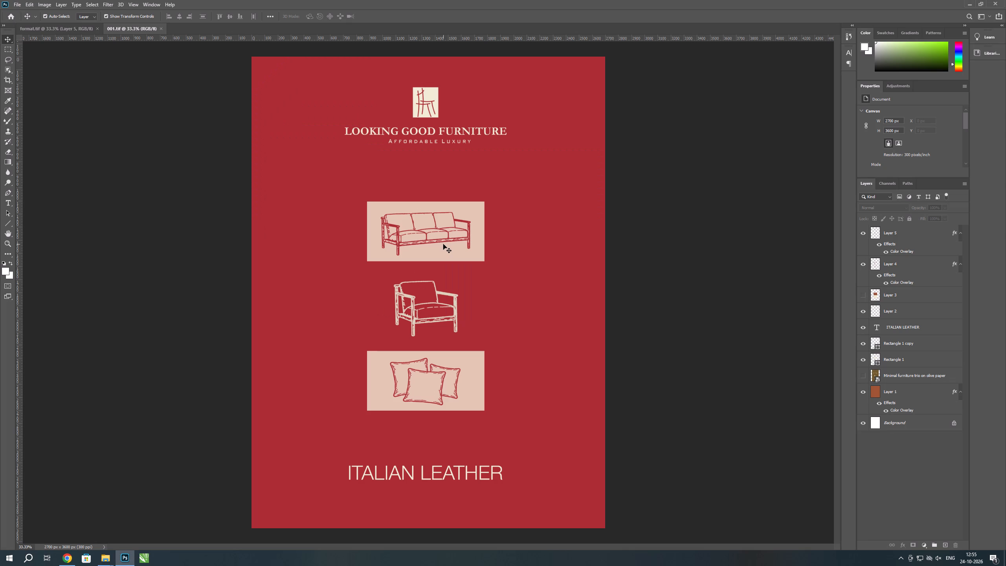
key(alt+Tab)
double_click(201, 123)
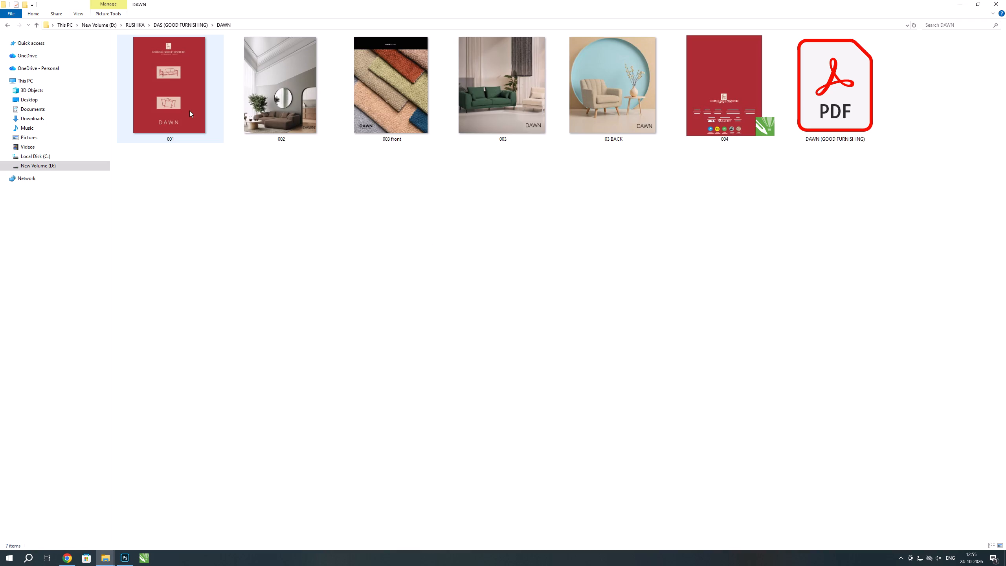
drag(174, 85, 442, 38)
key(alt+Tab)
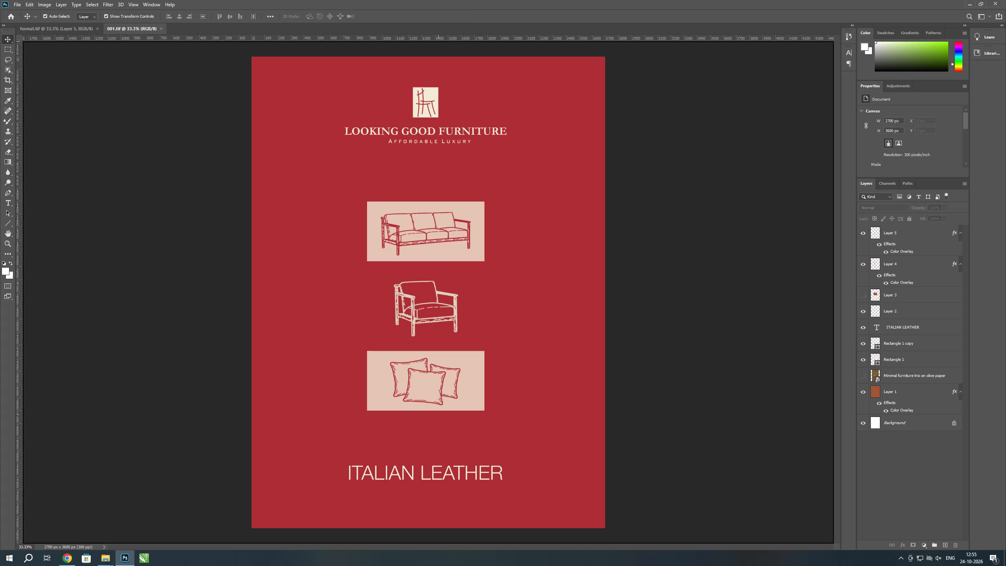
drag(442, 38, 453, 29)
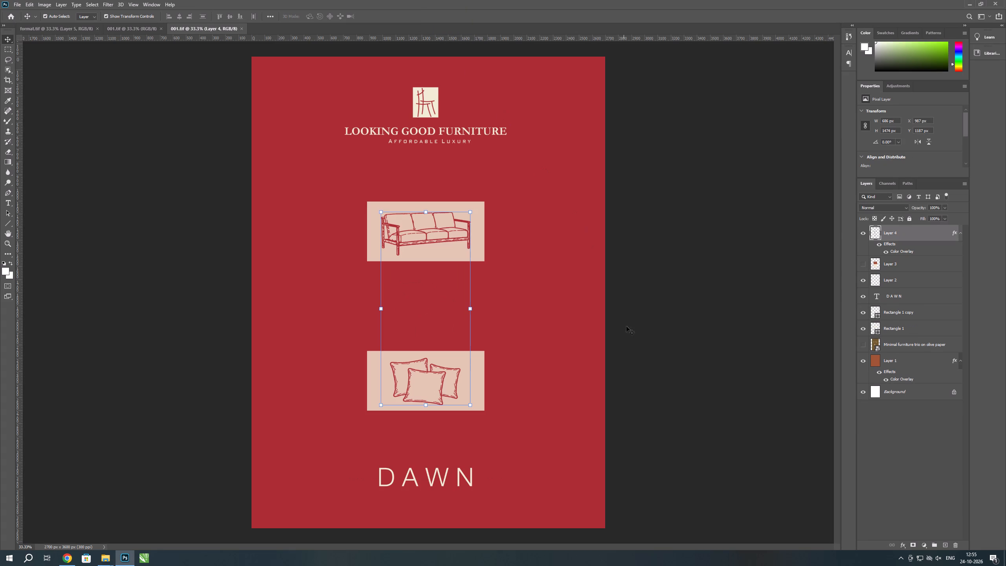
click(666, 343)
Copy the armchair drawing on Layer 5 from the ITALIAN LEATHER cover into the DAWN cover, midway between the sofa and cushion rectangles.
click(141, 33)
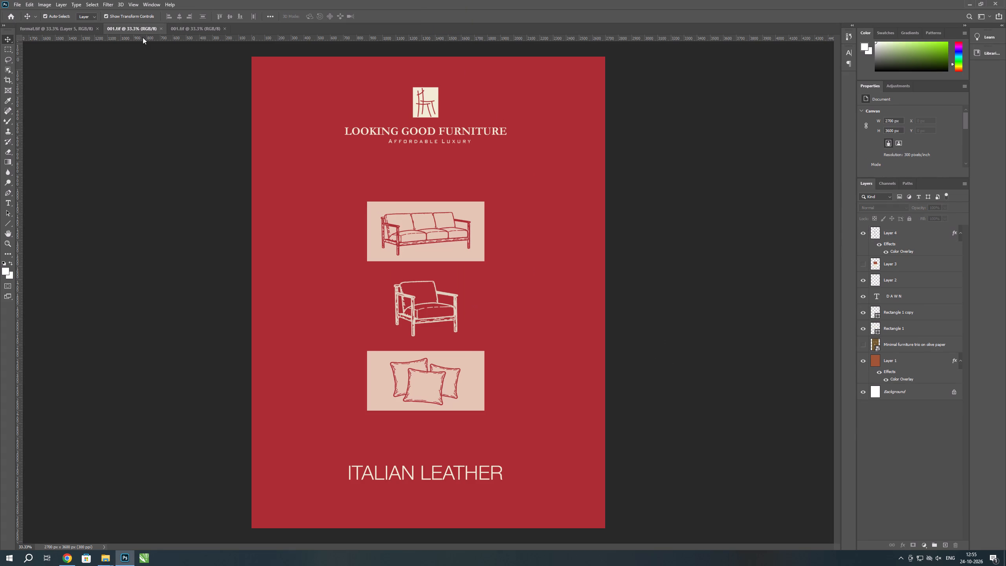
drag(906, 235, 317, 146)
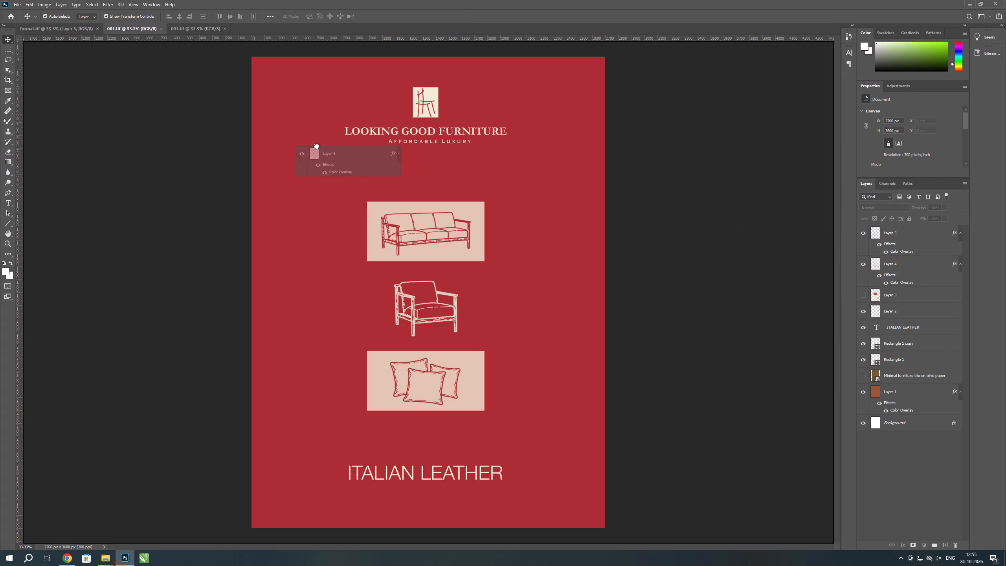
drag(317, 146, 433, 303)
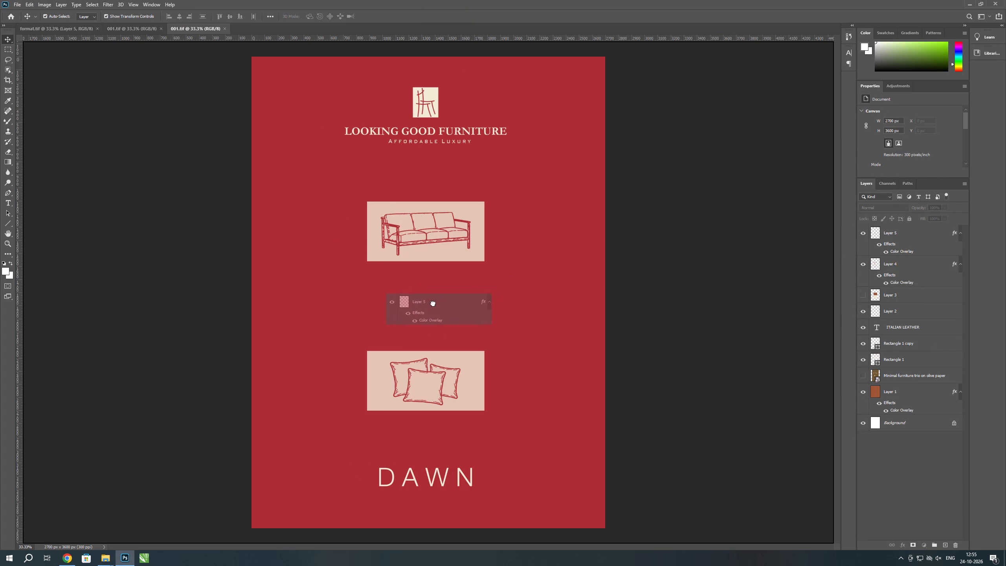
key(ctrl+t)
drag(443, 295, 436, 297)
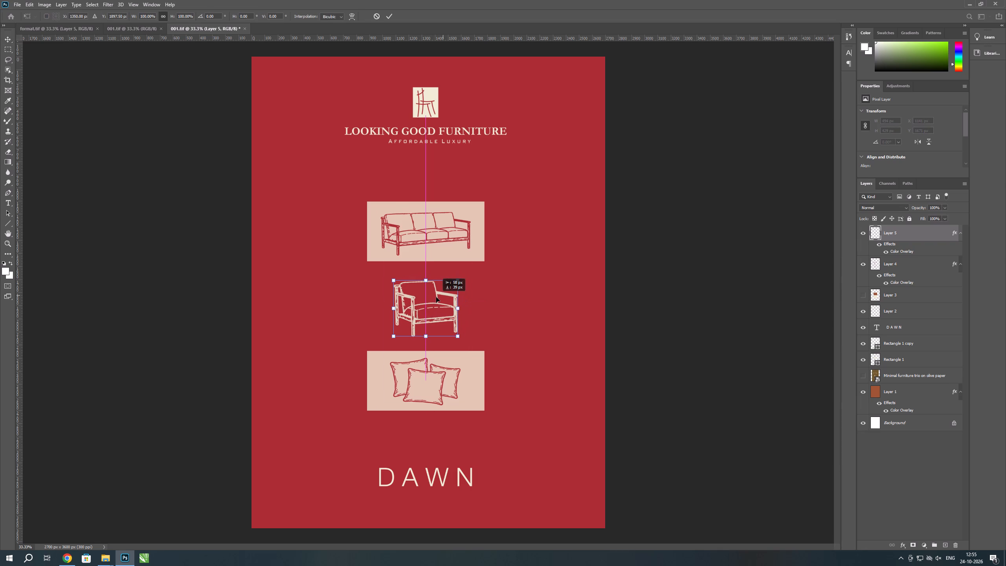
drag(436, 297, 436, 294)
drag(426, 296, 426, 300)
click(694, 311)
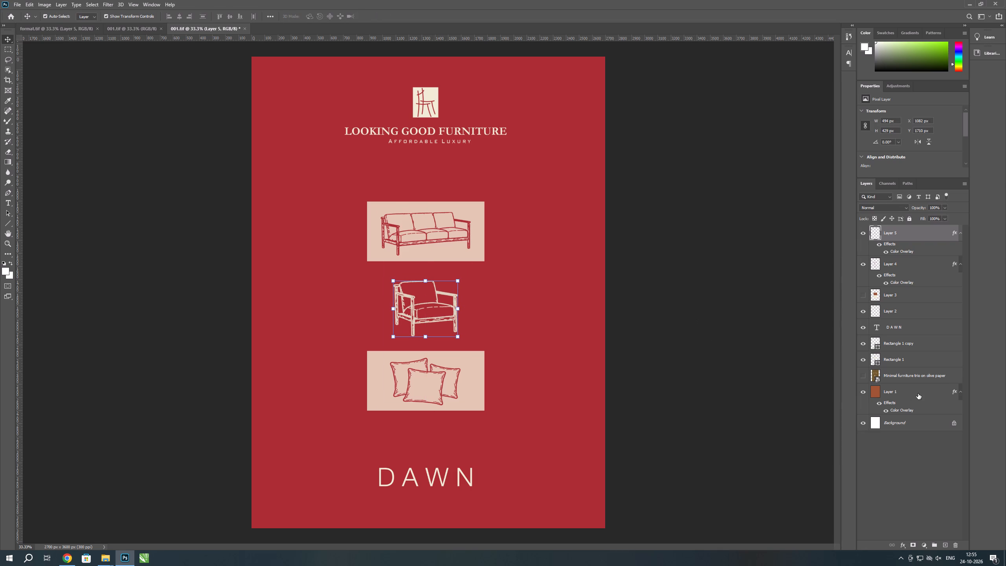
Centre the armchair drawing horizontally on the red Layer 1 background in the DAWN cover.
ctrl+click(917, 393)
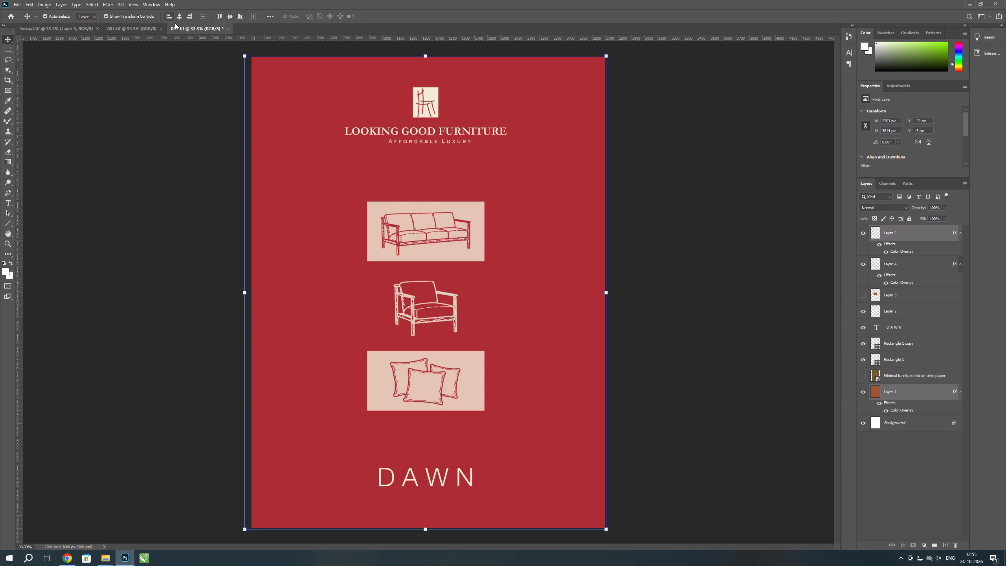
click(178, 17)
click(205, 157)
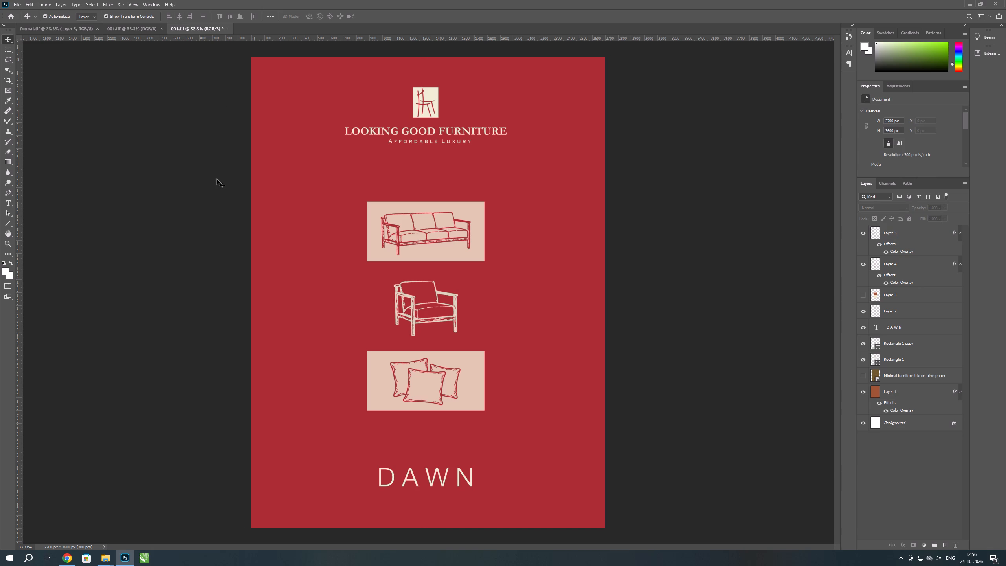
Save the DAWN cover 001.tif.
key(ctrl+s)
key(ctrl+s)
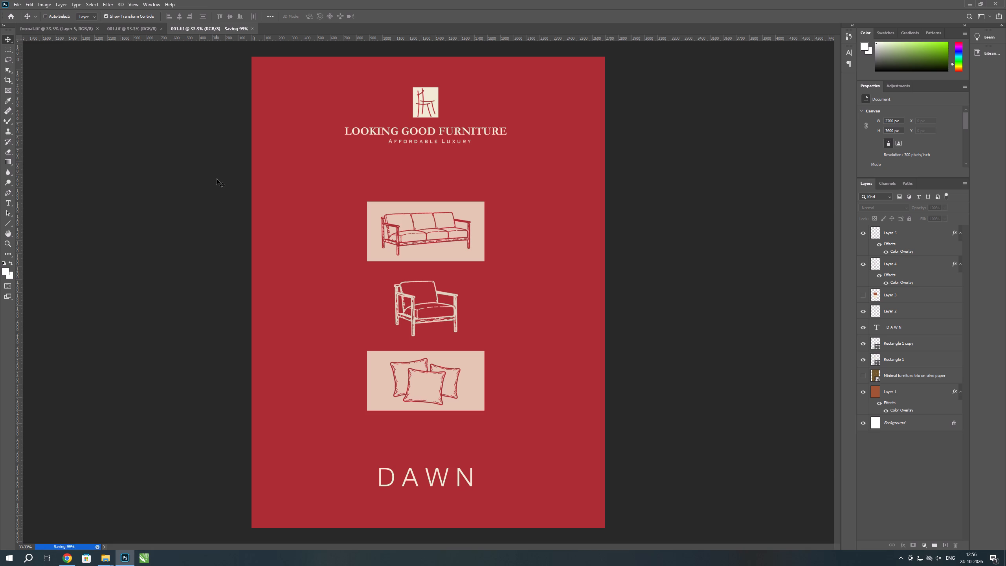
key(ctrl+s)
key(ctrl+s)
key(ctrl+s)
key(ctrl+s)
key(ctrl+s)
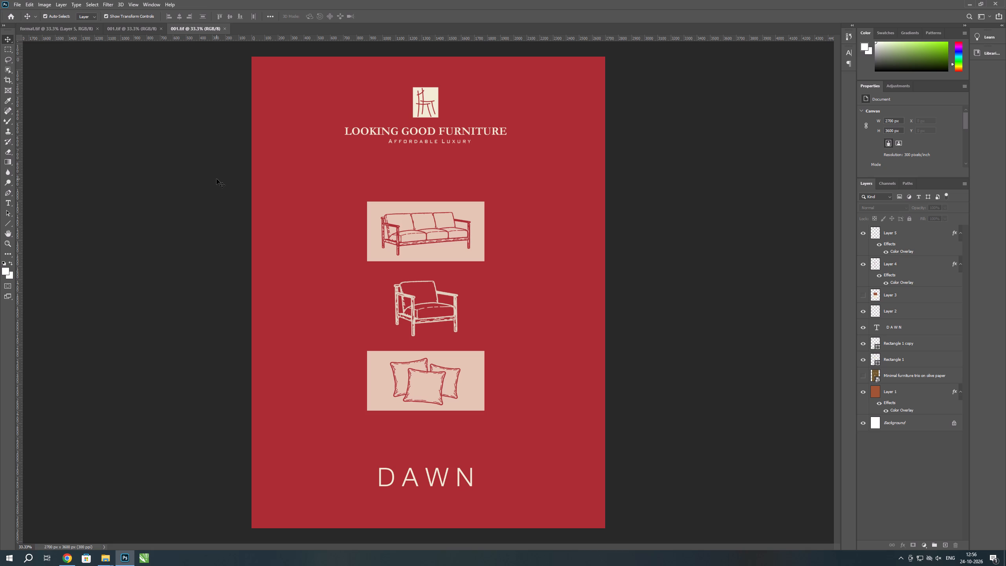
Open file 01 from the ECLIPSE subfolder of DAS (GOOD FURNISHING) as another Photoshop document.
key(alt+Tab)
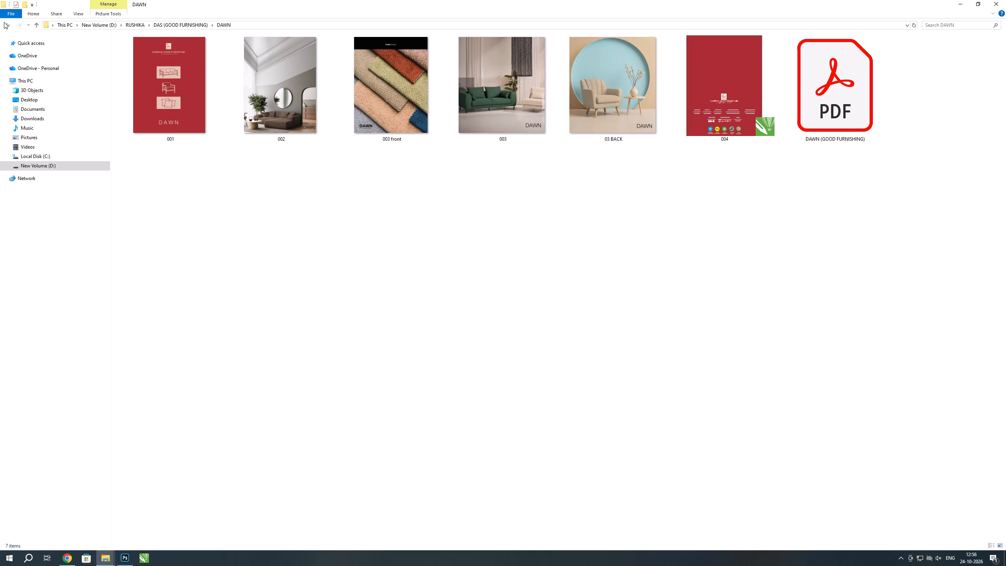
click(4, 29)
double_click(288, 86)
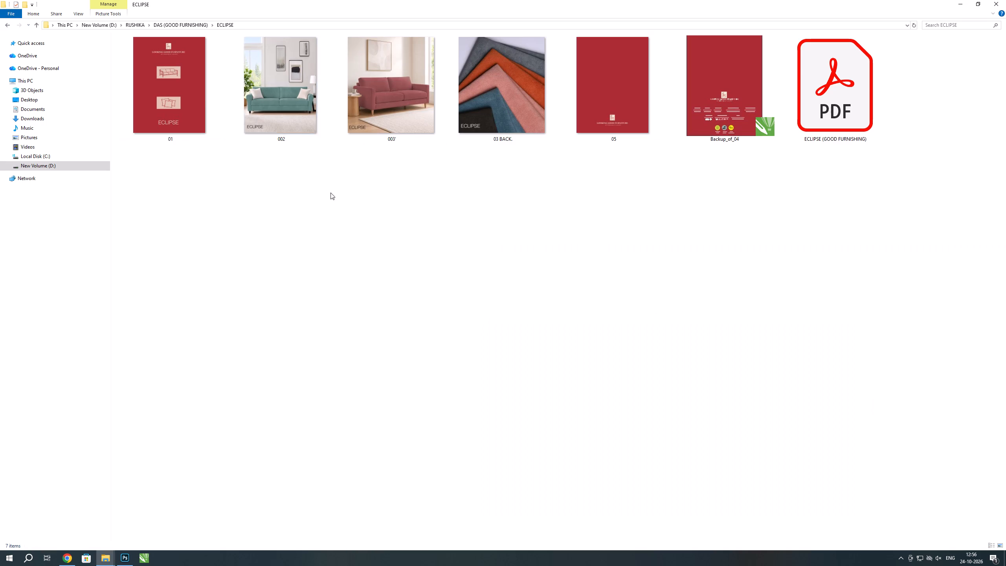
drag(169, 79, 428, 25)
key(alt+Tab)
Copy the armchair drawing on Layer 5 from the DAWN cover into the ECLIPSE cover 01.tif, between the sofa and cushion rectangles.
click(198, 30)
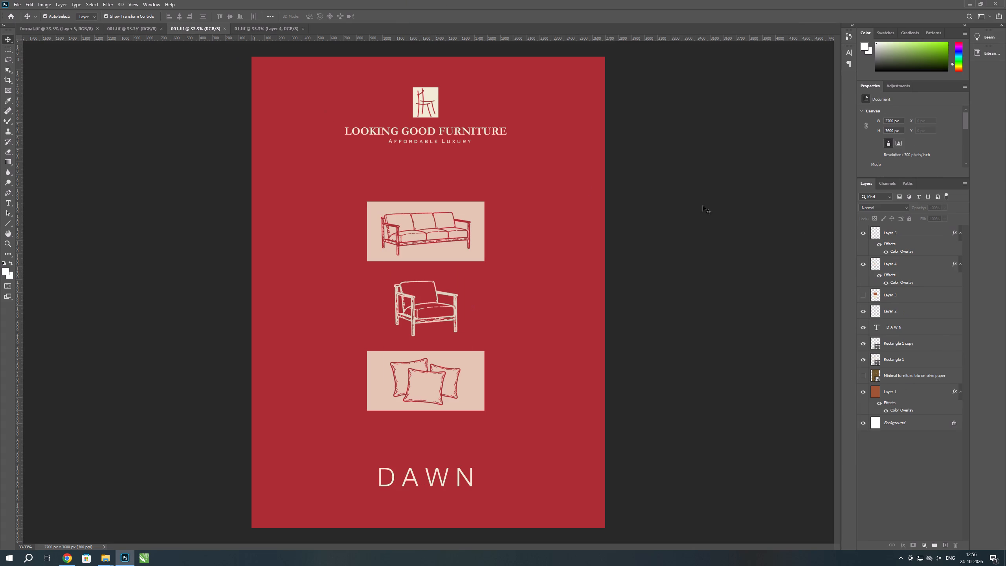
drag(908, 232, 265, 38)
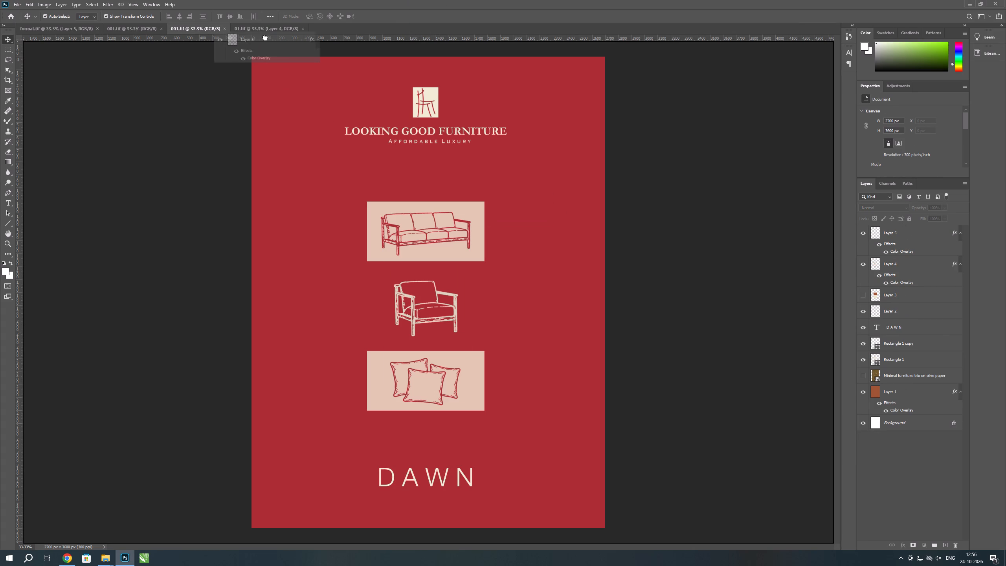
drag(265, 38, 422, 305)
key(ctrl+t)
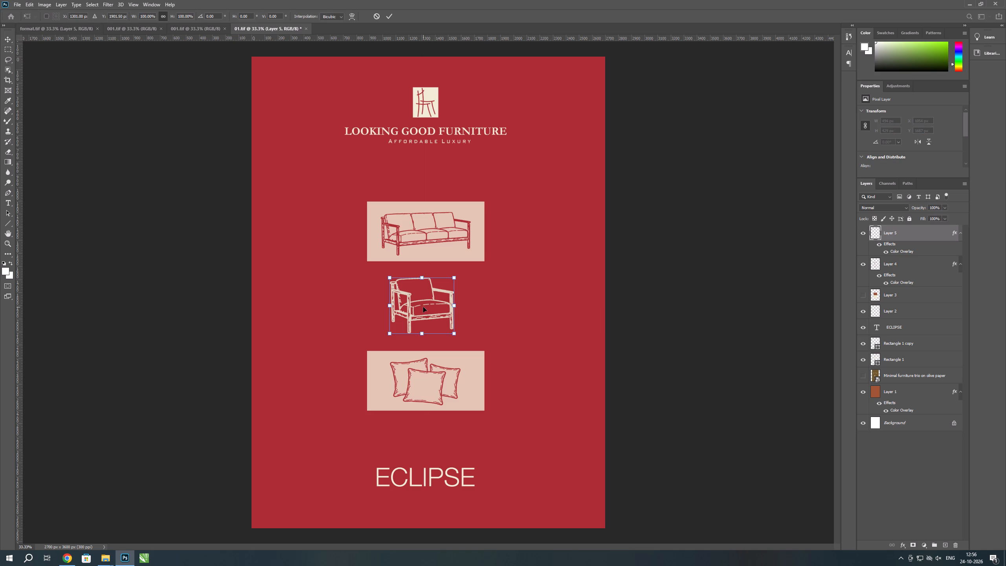
key(ctrl+t)
key(ctrl+t)
ctrl+drag(423, 302, 426, 302)
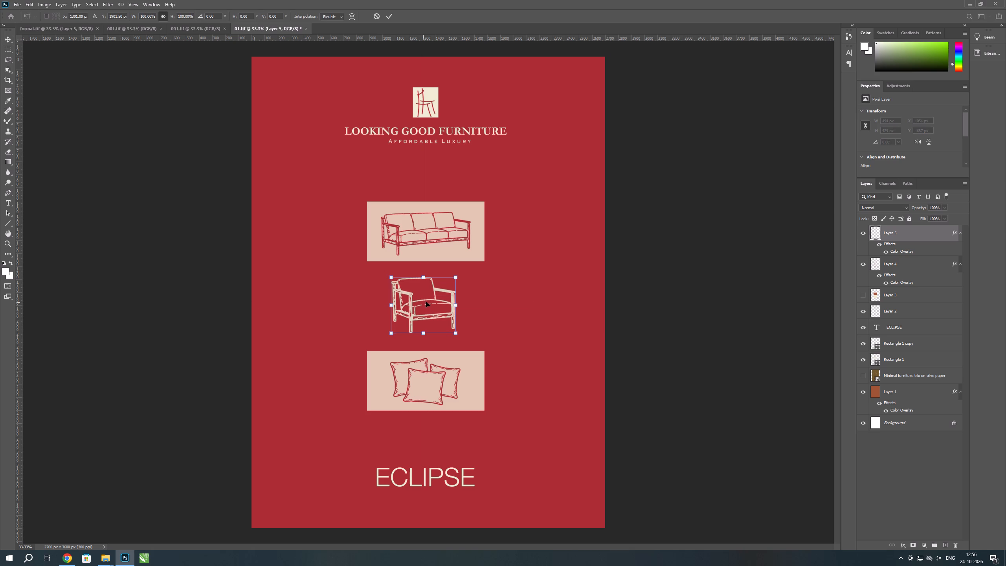
ctrl+drag(426, 302, 430, 302)
key(Return)
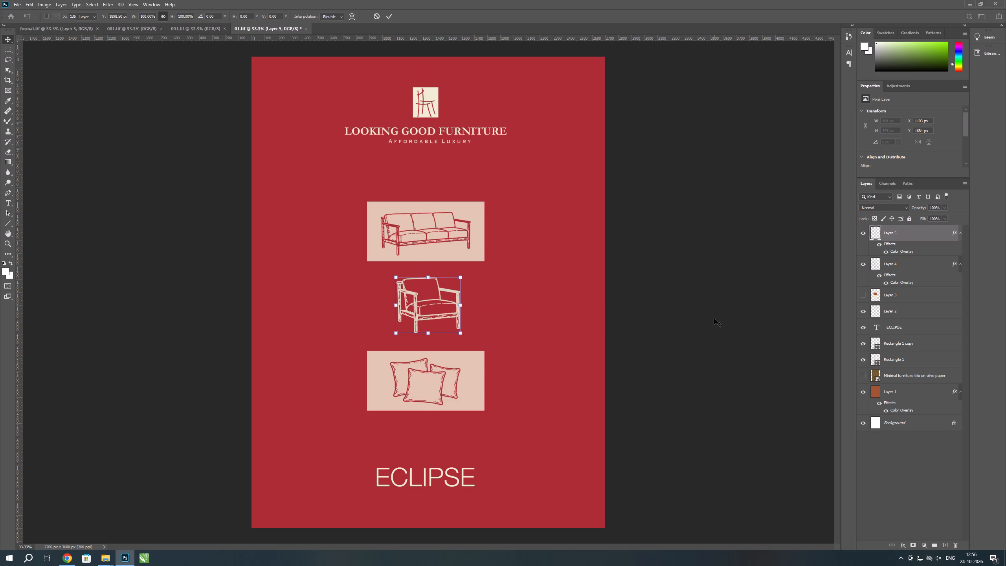
click(714, 319)
Nudge the armchair drawing on Layer 5 slightly downward, between the sofa and cushion rectangles of the ECLIPSE cover.
key(ctrl+t)
key(Down)
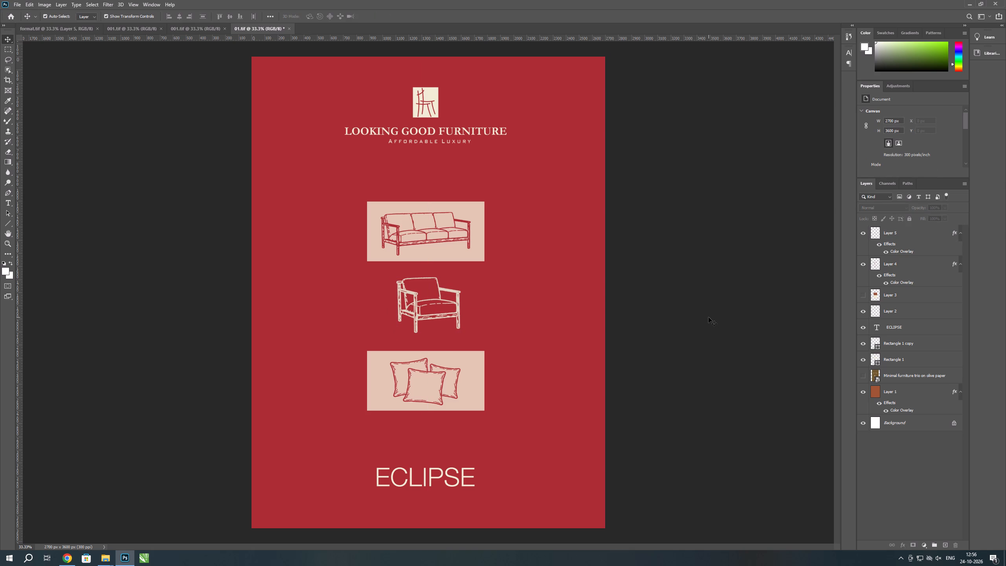
key(Down)
click(897, 235)
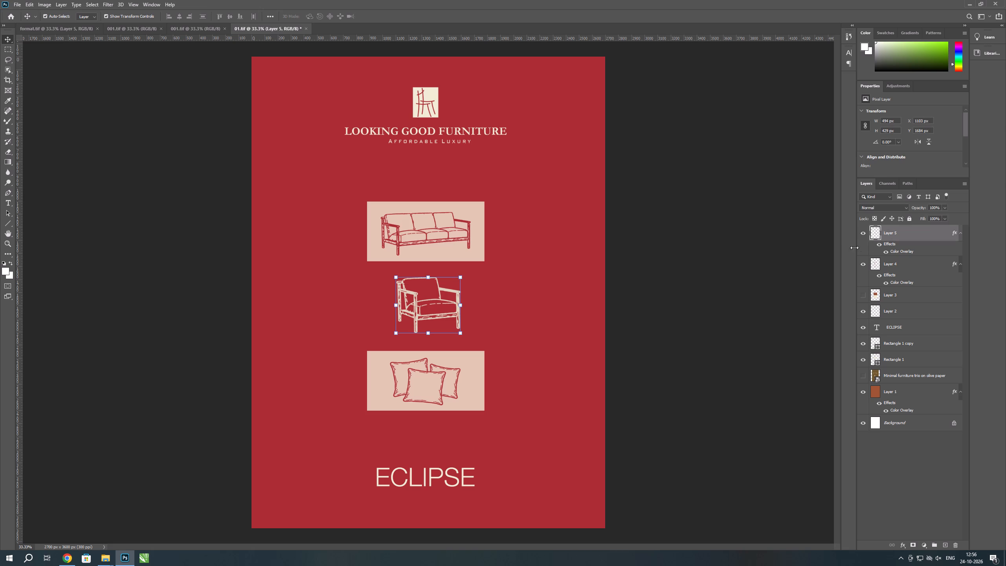
key(ctrl+t)
key(Down)
key(Down)
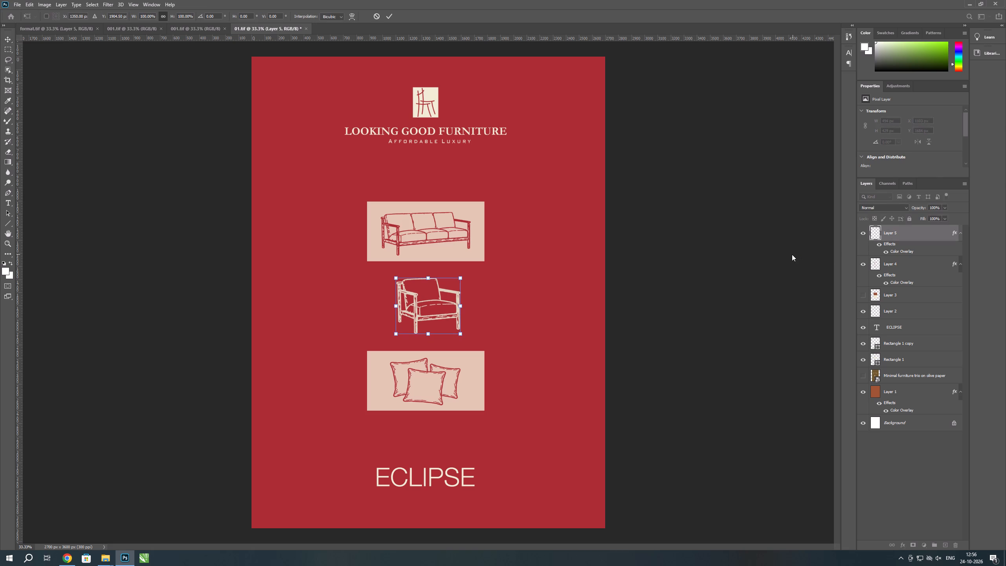
key(Return)
click(788, 254)
Save the ECLIPSE cover 01.tif.
key(ctrl+s)
key(ctrl+s)
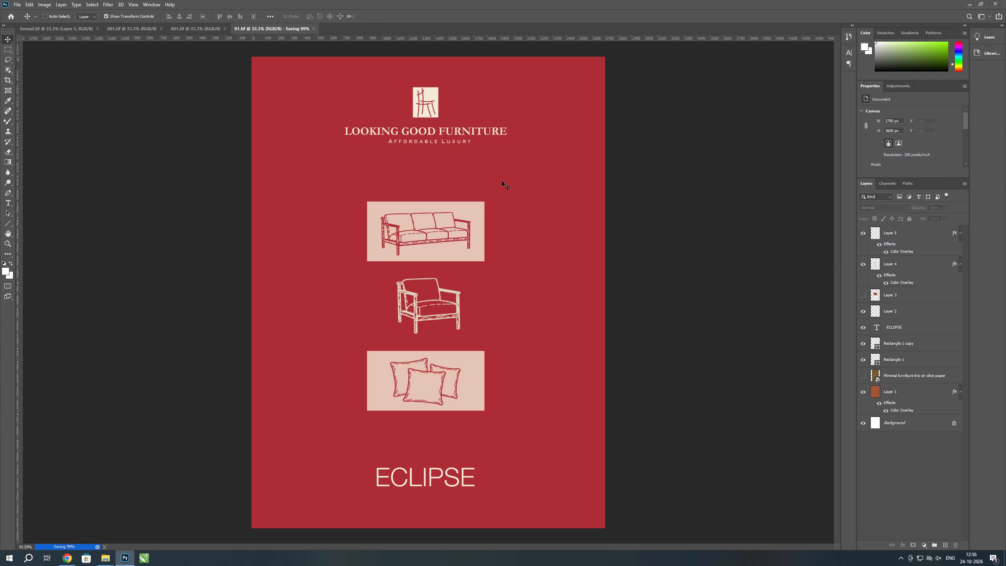
key(ctrl+s)
key(ctrl+s)
key(ctrl+s)
key(ctrl+s)
Open file 001 from the HALO subfolder of DAS (GOOD FURNISHING) as another Photoshop document.
key(alt+Tab)
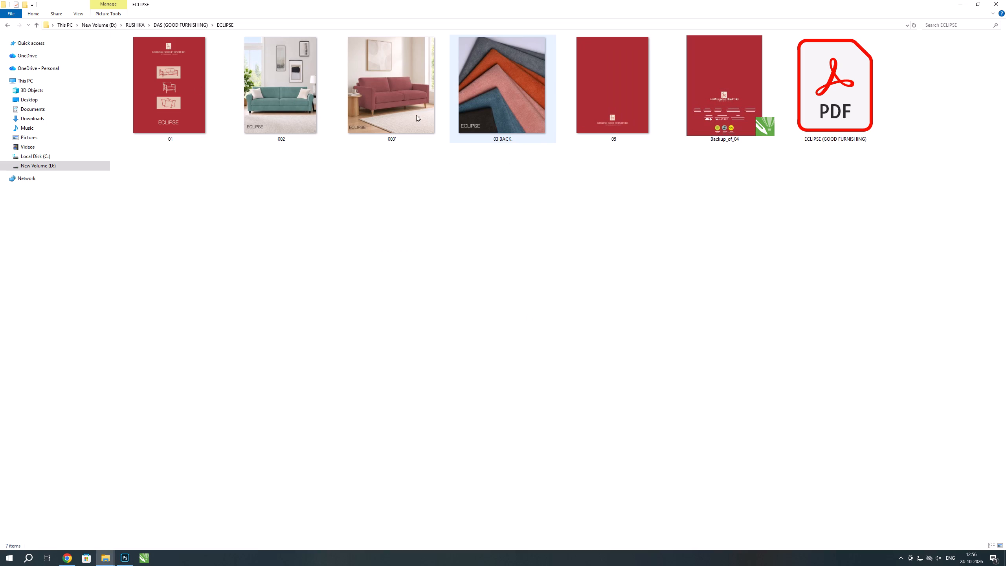
click(5, 24)
double_click(381, 110)
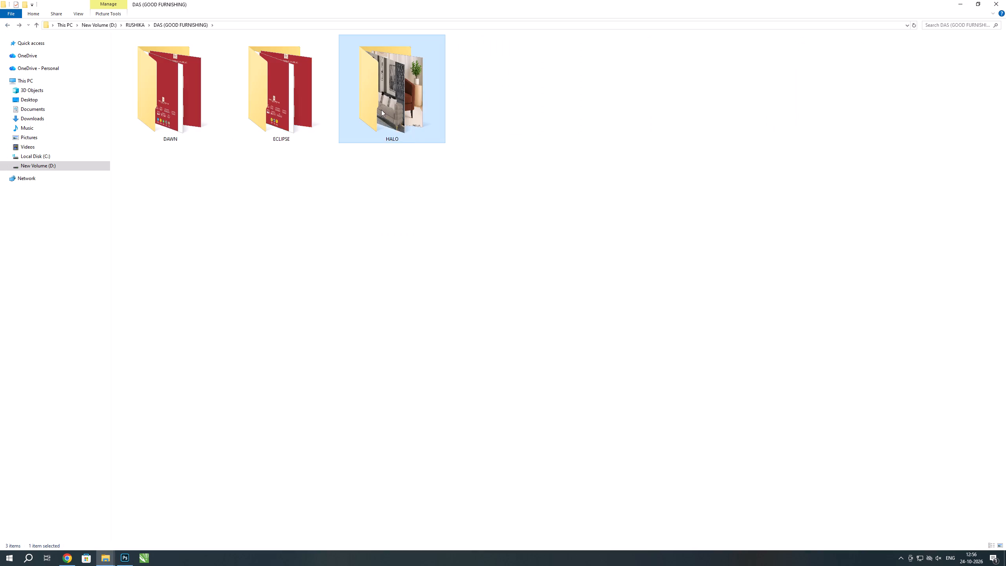
drag(185, 90, 555, 29)
key(alt+Tab)
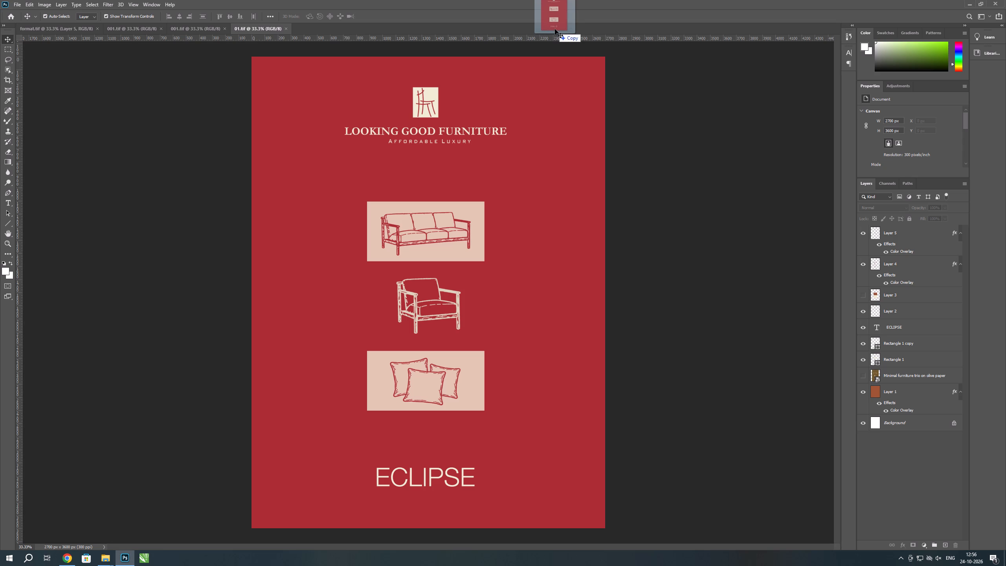
Copy the armchair drawing on Layer 5 from the ECLIPSE cover into the HALO cover 001.tif, between the sofa and cushion rectangles.
click(268, 26)
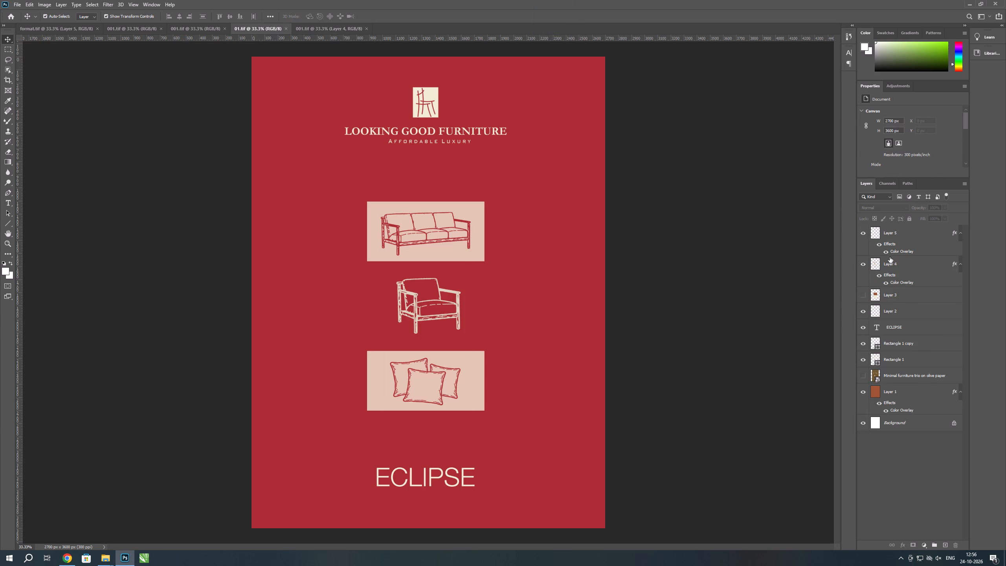
drag(895, 233, 314, 30)
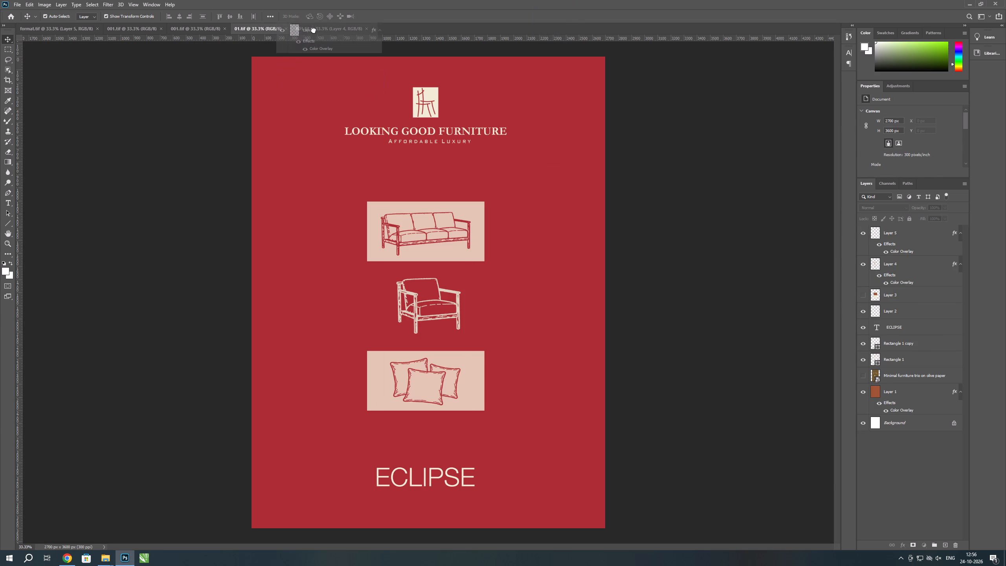
drag(314, 30, 431, 301)
Move the HALO cover's armchair drawing slightly down and centre it horizontally at X 1350 px.
key(ctrl+t)
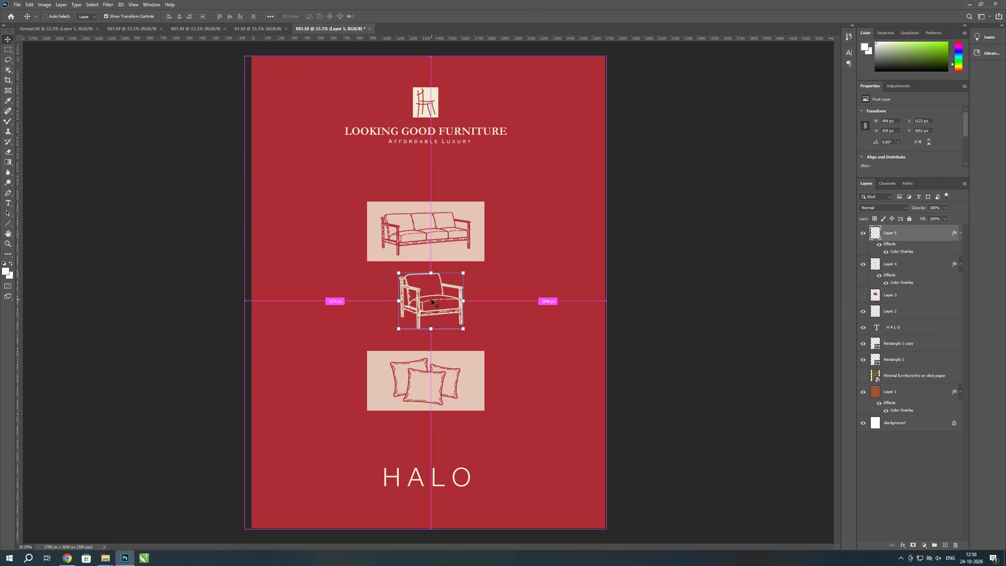
drag(430, 293, 430, 302)
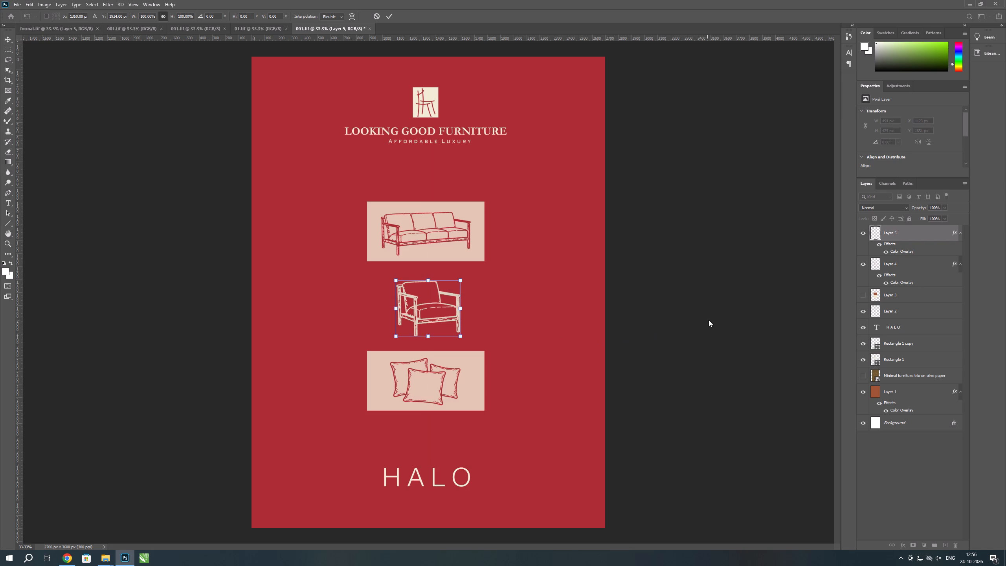
key(Return)
click(709, 320)
Save the HALO cover 001.tif.
key(ctrl+s)
key(ctrl+s)
key(ctrl+s)
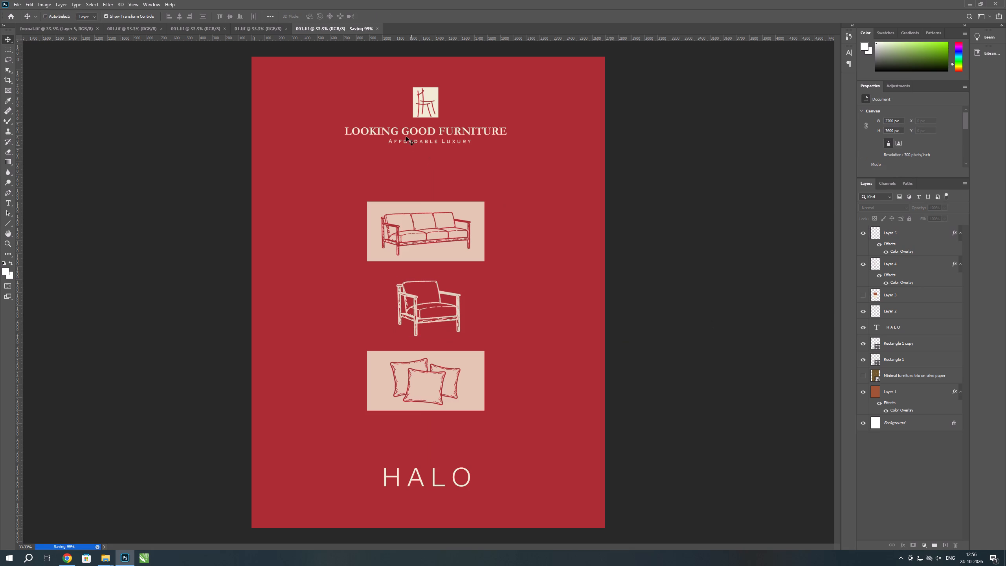
key(ctrl+s)
key(ctrl+s)
Close the HALO, ECLIPSE, DAWN, ITALIAN LEATHER and CLAY cover documents and quit Photoshop.
click(349, 28)
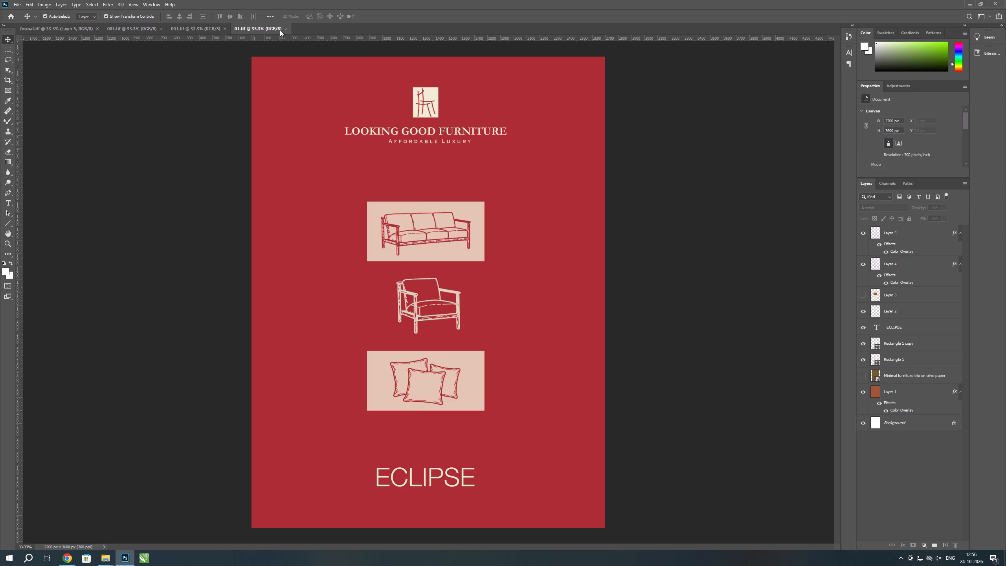
click(287, 29)
click(224, 29)
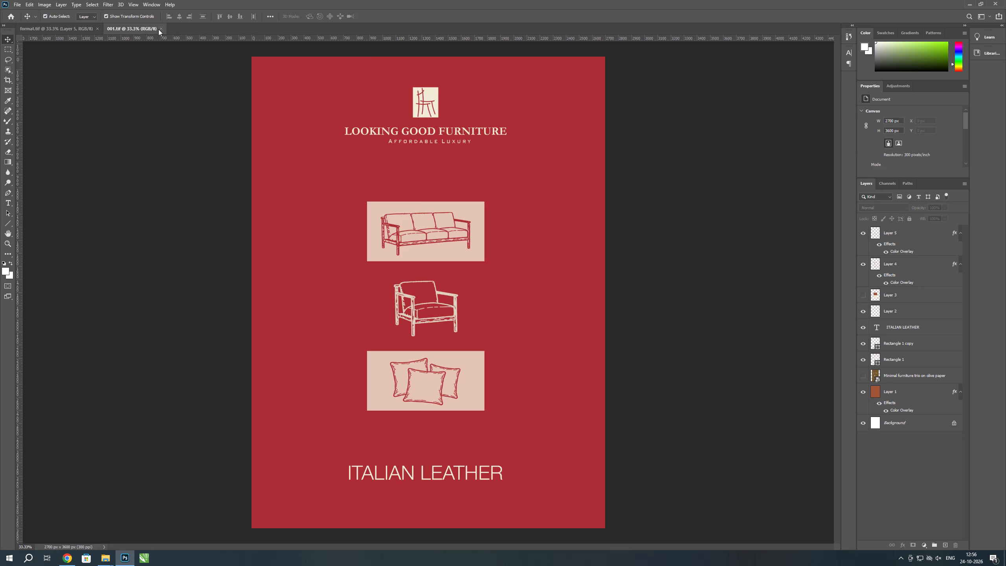
click(159, 29)
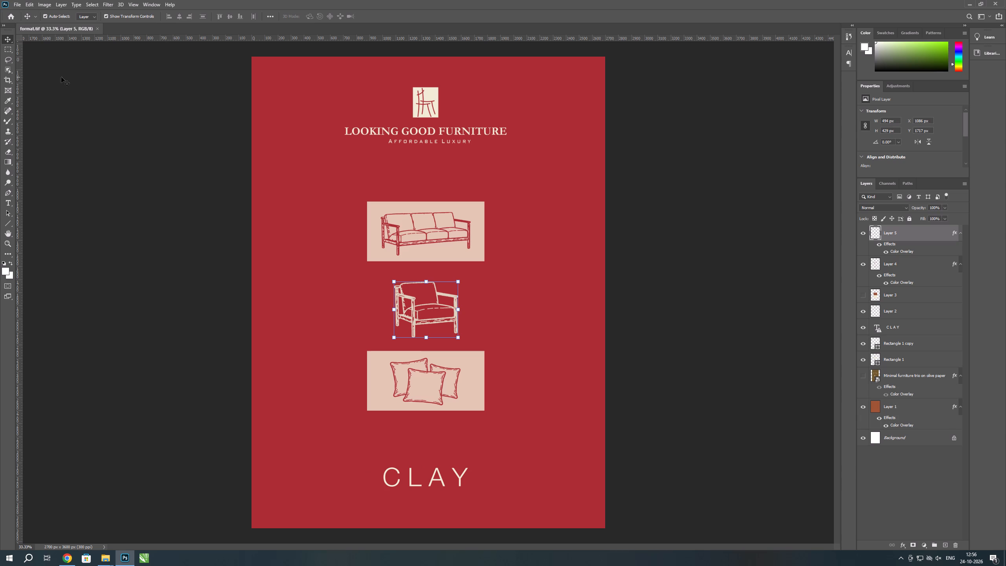
click(100, 29)
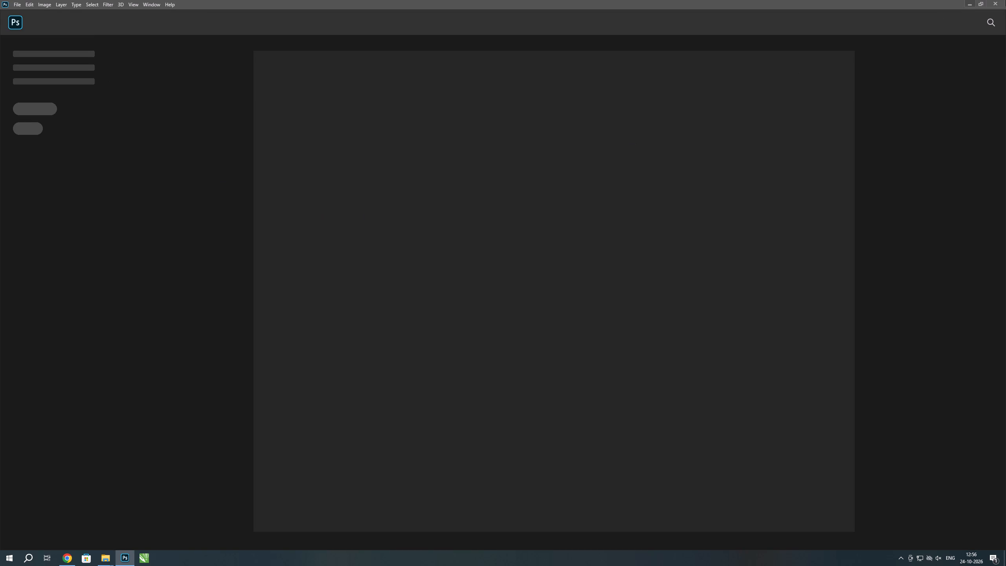
click(994, 4)
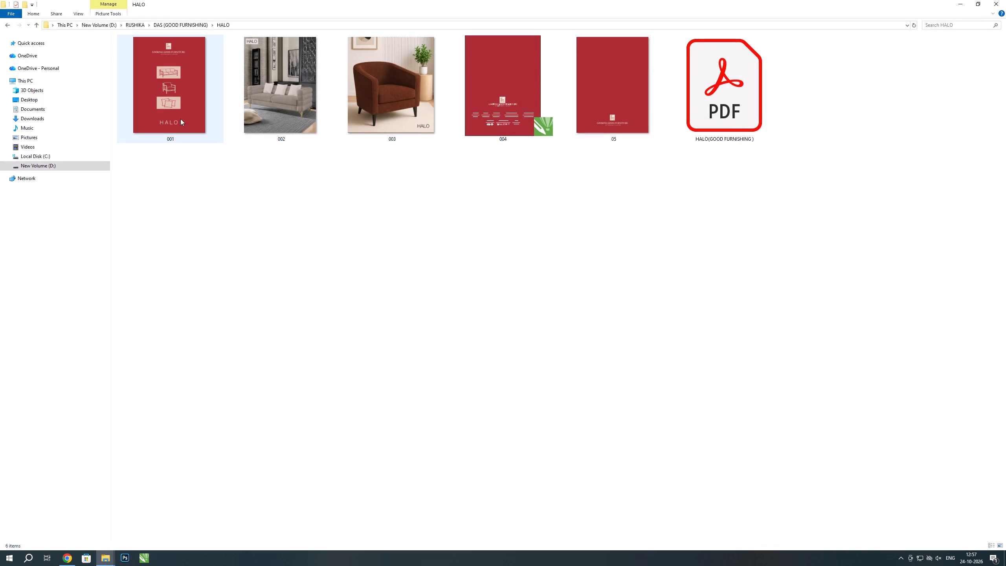
Copy the updated cover file 001 from the DAWN subfolder of the local DAS (GOOD FURNISHING) folder.
click(9, 24)
double_click(164, 94)
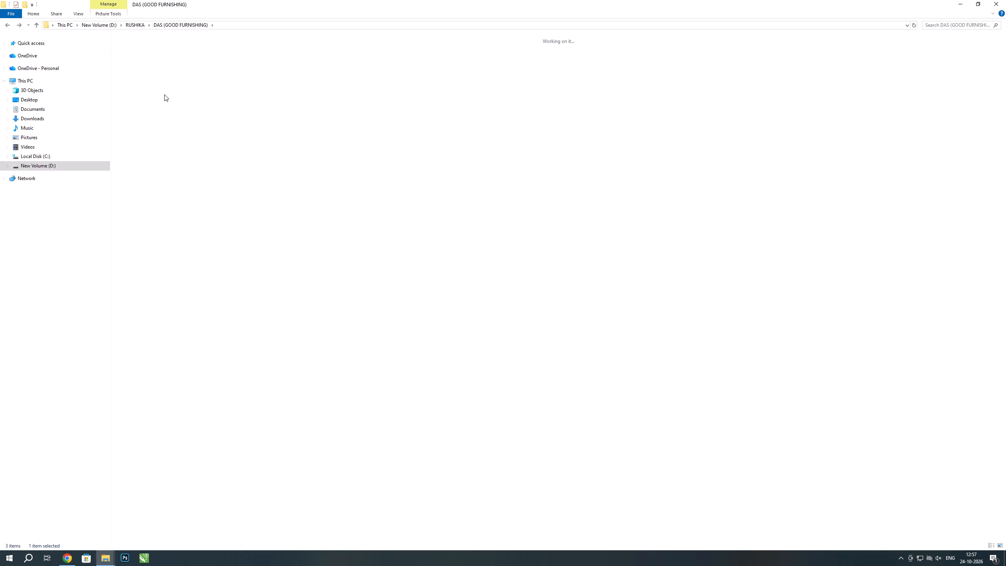
click(167, 98)
key(ctrl+c)
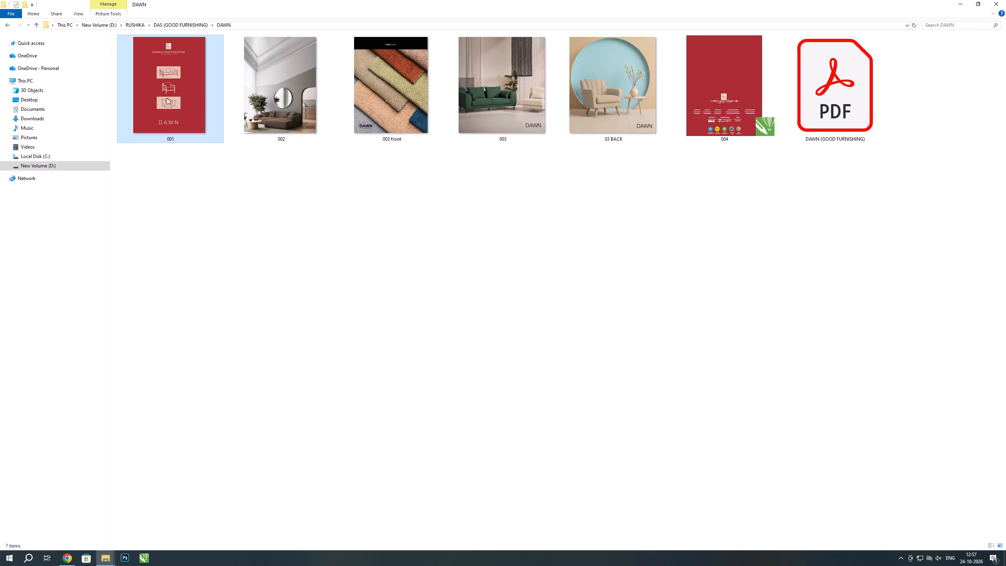
key(ctrl+c)
key(ctrl+c)
Open the SHARE folder on the network computer design-1.
key(super+r)
key(Return)
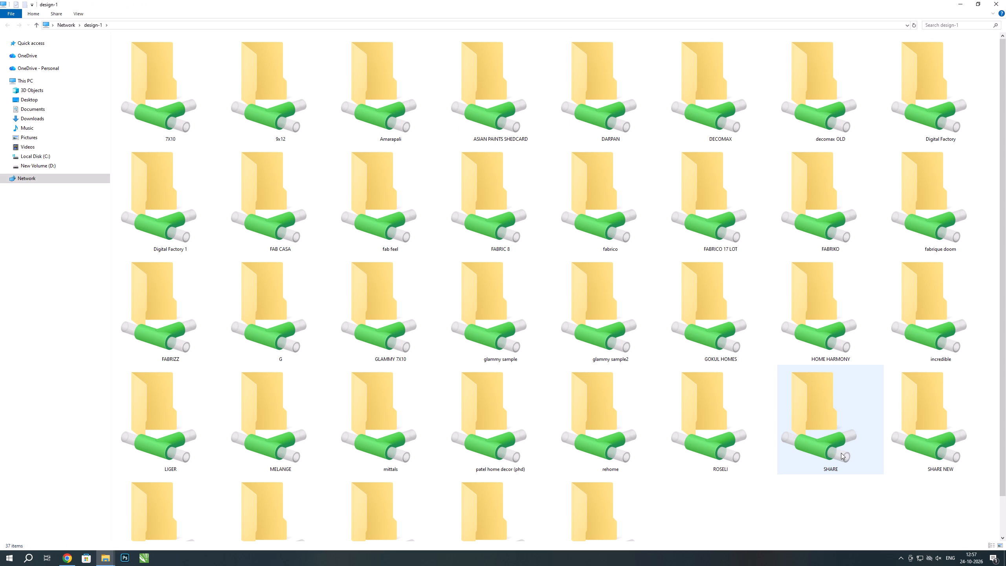
double_click(841, 453)
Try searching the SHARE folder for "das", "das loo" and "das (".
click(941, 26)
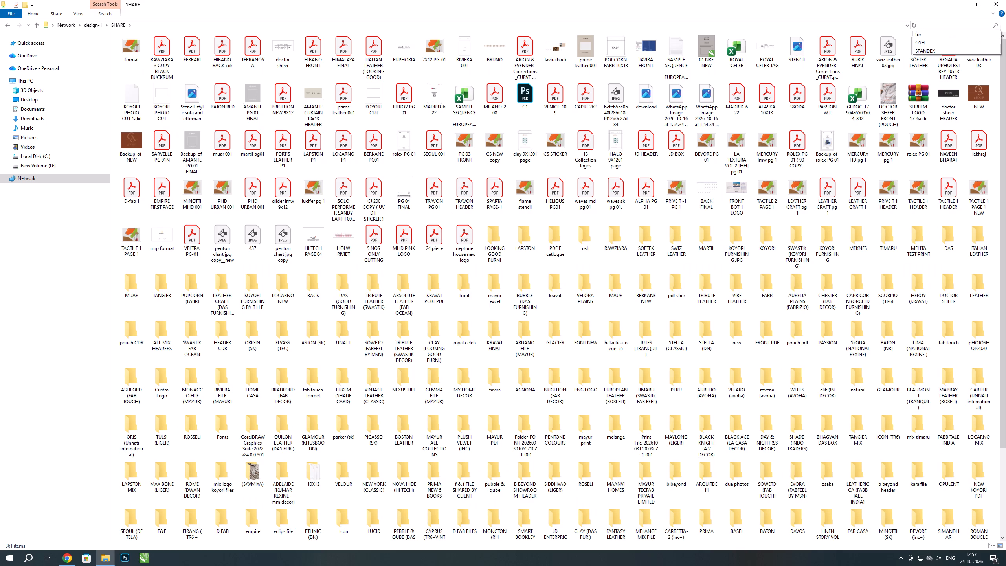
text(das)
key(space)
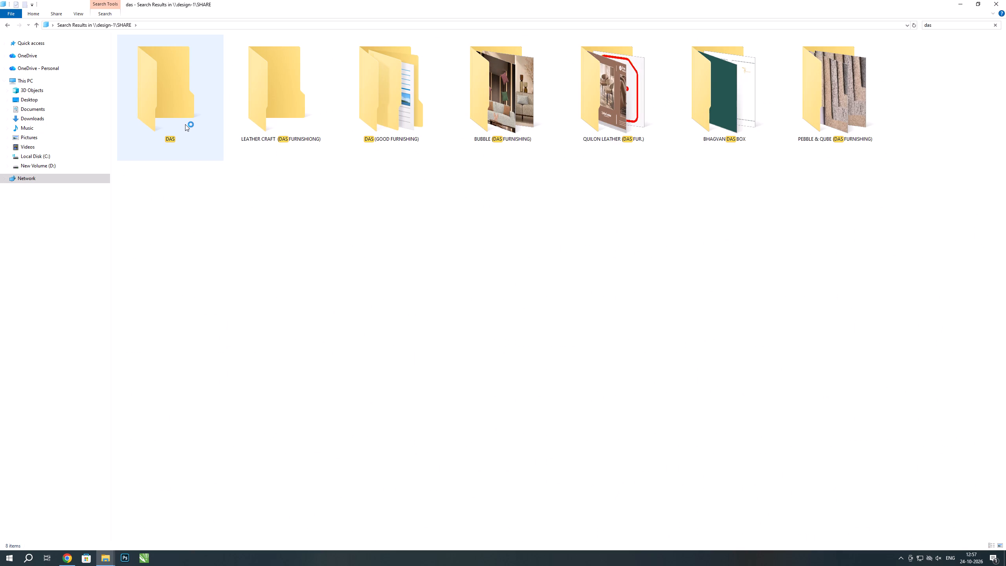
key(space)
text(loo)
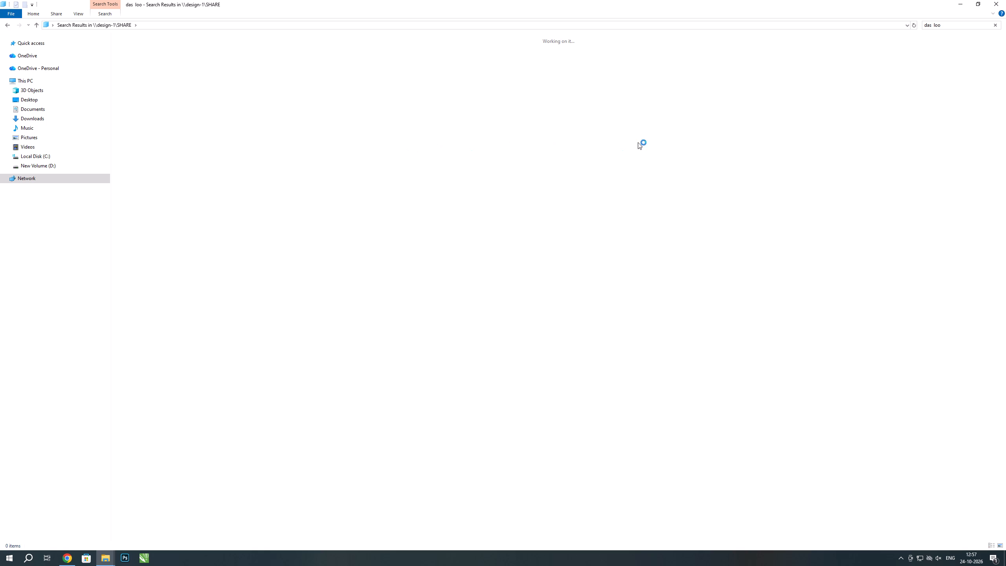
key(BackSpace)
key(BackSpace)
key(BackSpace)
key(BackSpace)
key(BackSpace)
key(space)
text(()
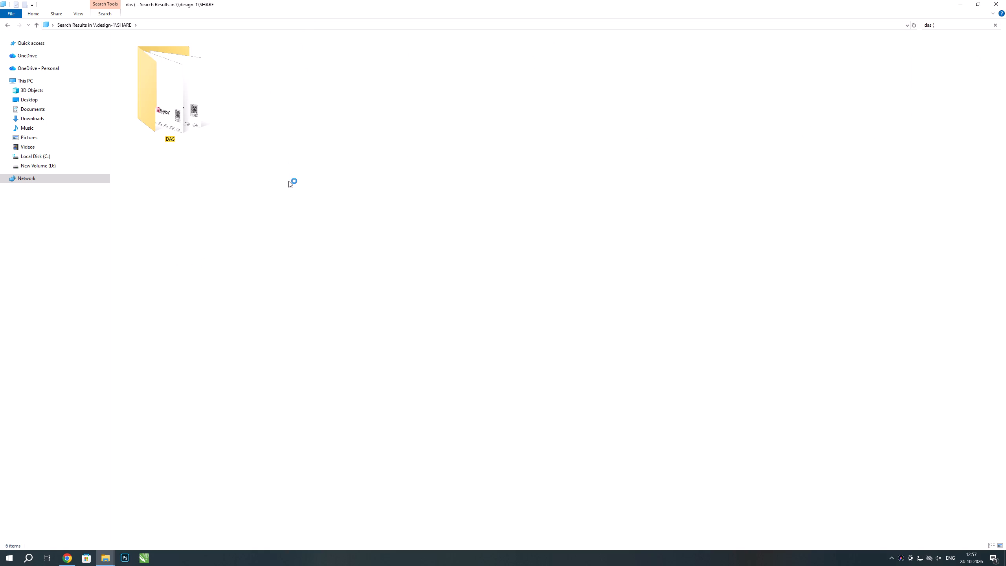
Search the SHARE folder for "d" and open the DAWN subfolder of its DAS (GOOD FURNISHING) folder.
key(BackSpace)
key(BackSpace)
key(BackSpace)
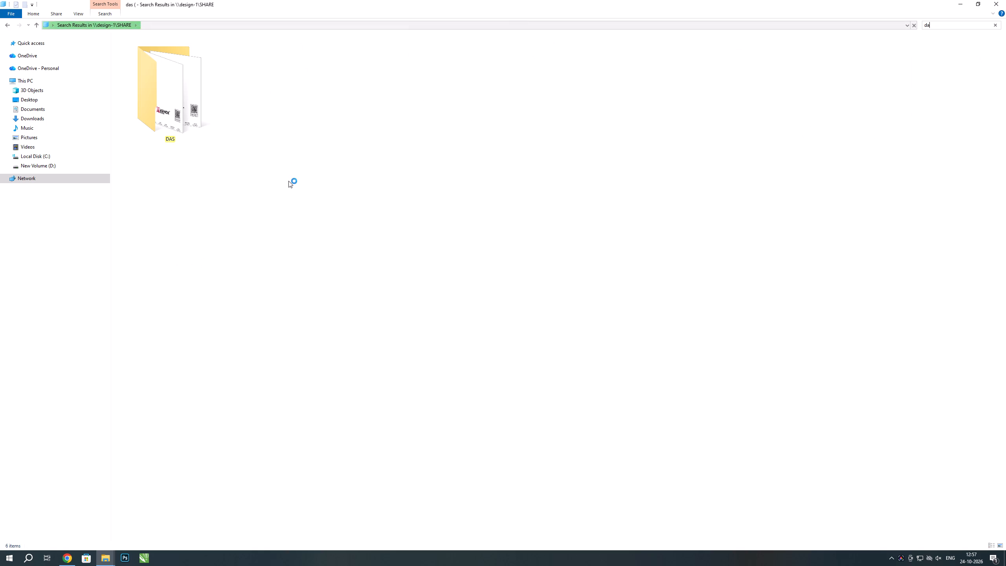
key(BackSpace)
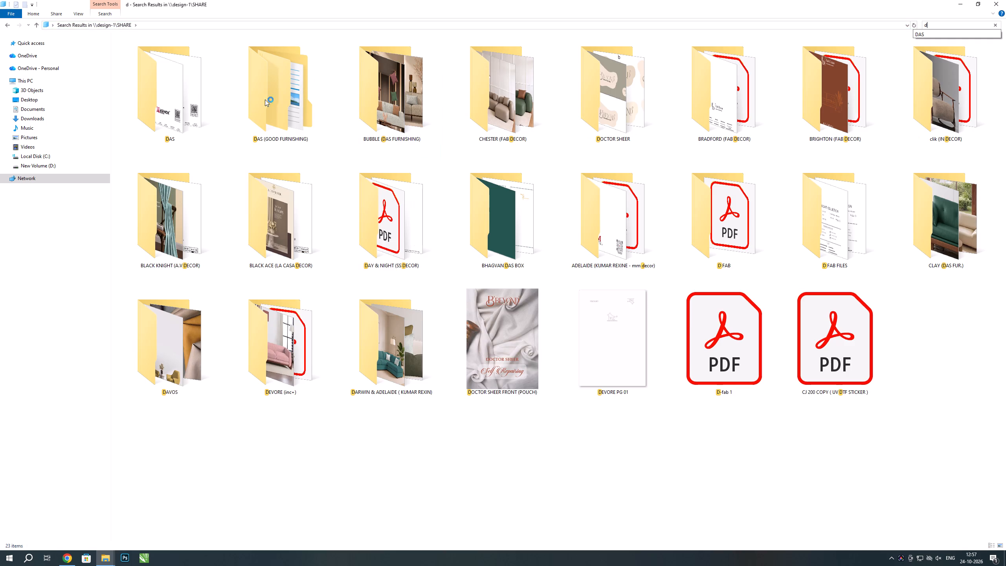
click(279, 120)
double_click(378, 119)
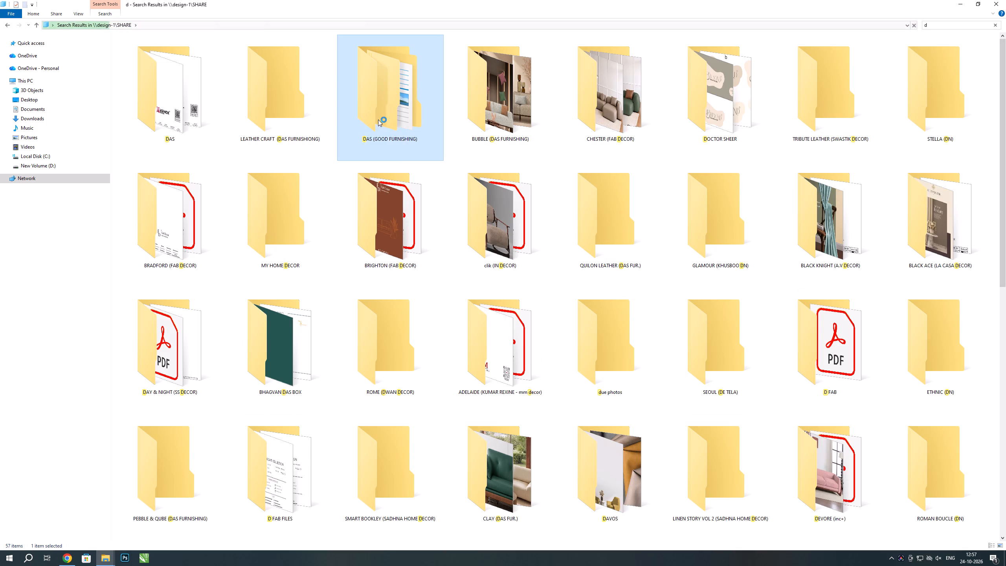
double_click(217, 127)
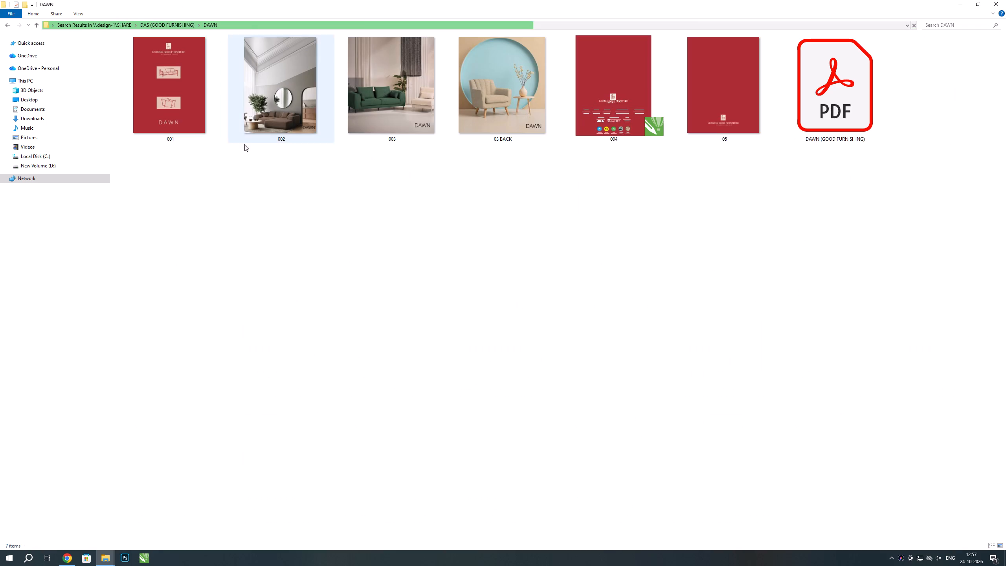
Replace cover file 001 in the shared DAWN folder by permanently deleting the old file and pasting the copied one.
click(207, 115)
key(Delete)
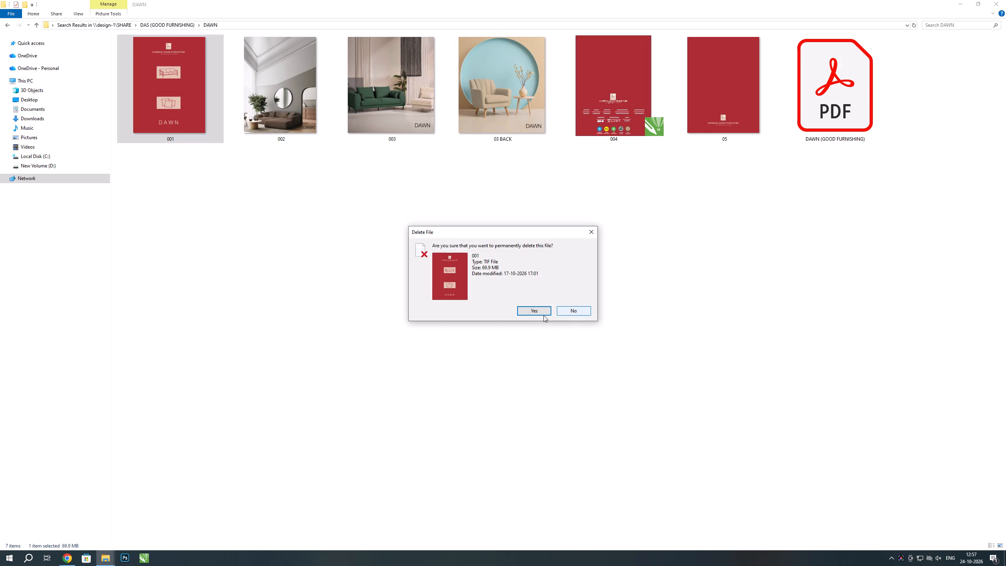
click(536, 311)
key(ctrl+v)
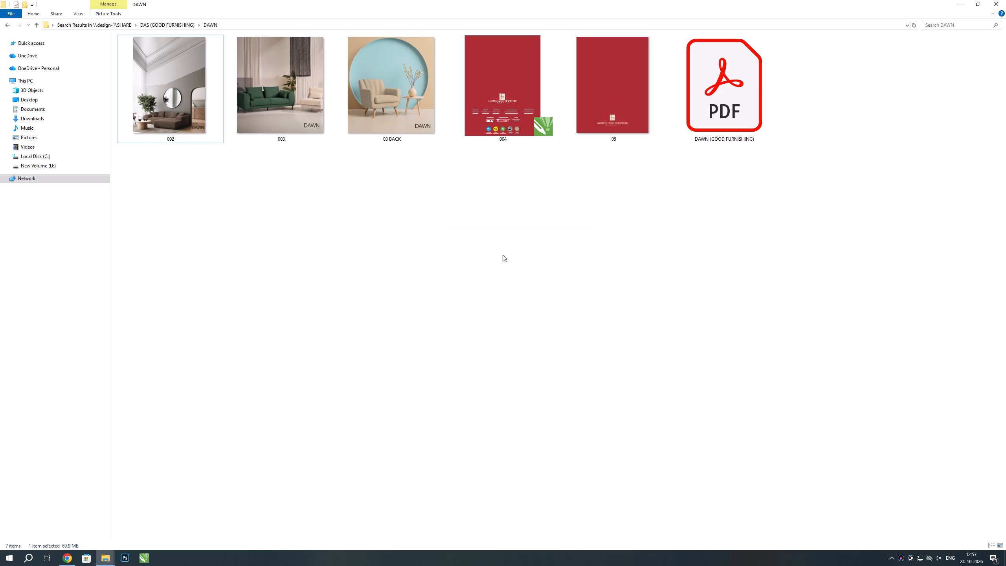
click(286, 228)
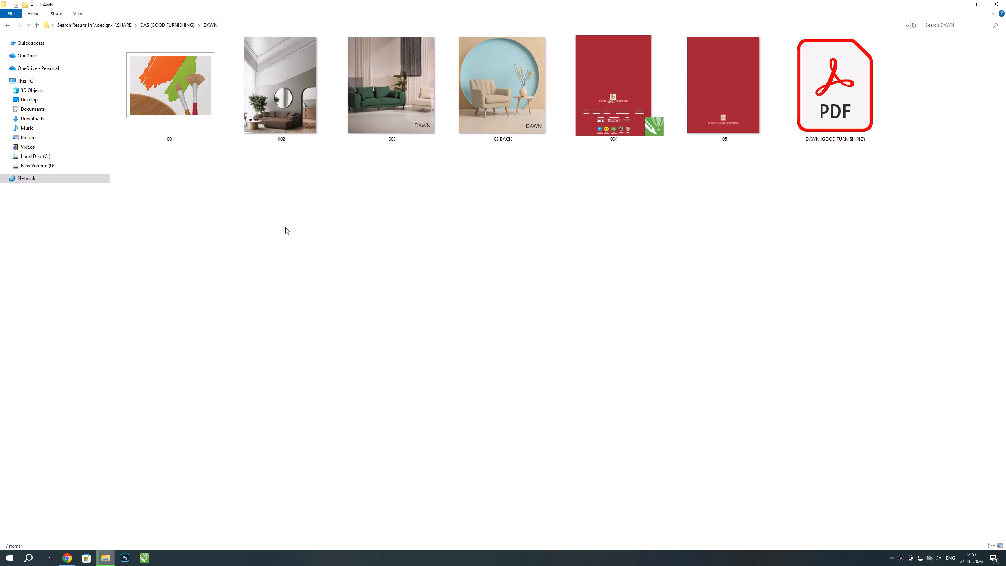
Open the shared ECLIPSE folder and copy the updated cover file 01 from the ECLIPSE folder on New Volume (D:).
click(6, 25)
double_click(270, 99)
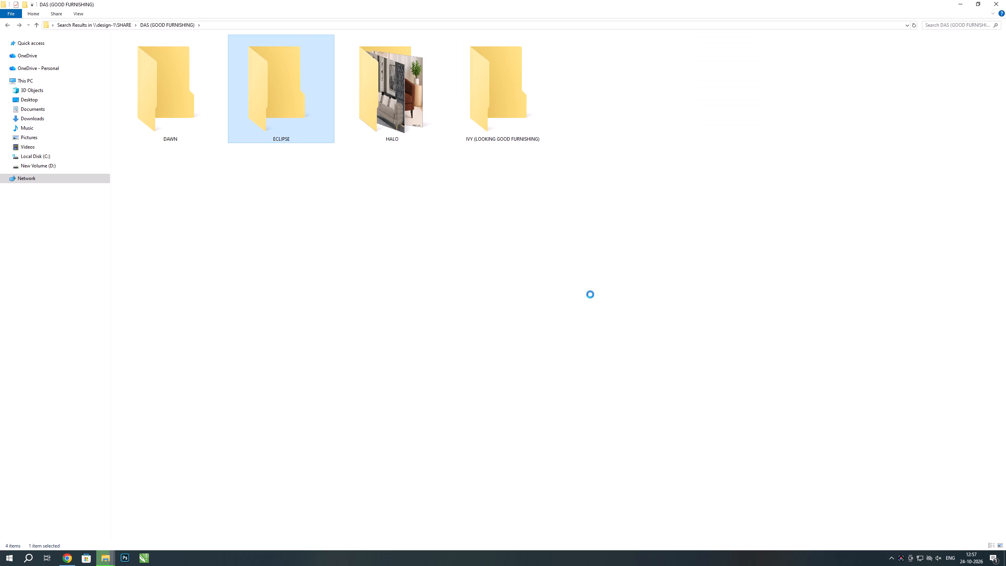
key(alt+Tab)
key(alt+Tab)
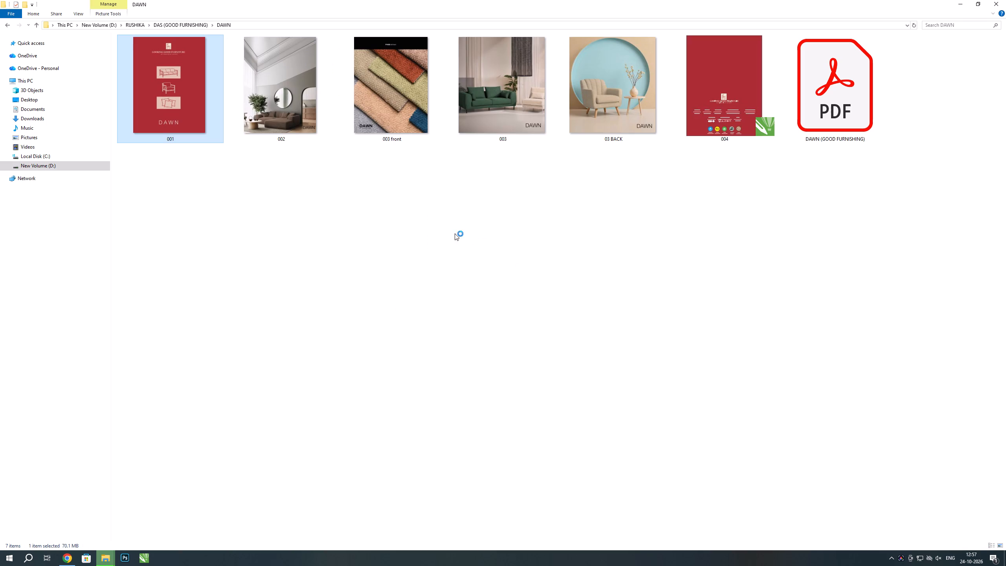
click(6, 24)
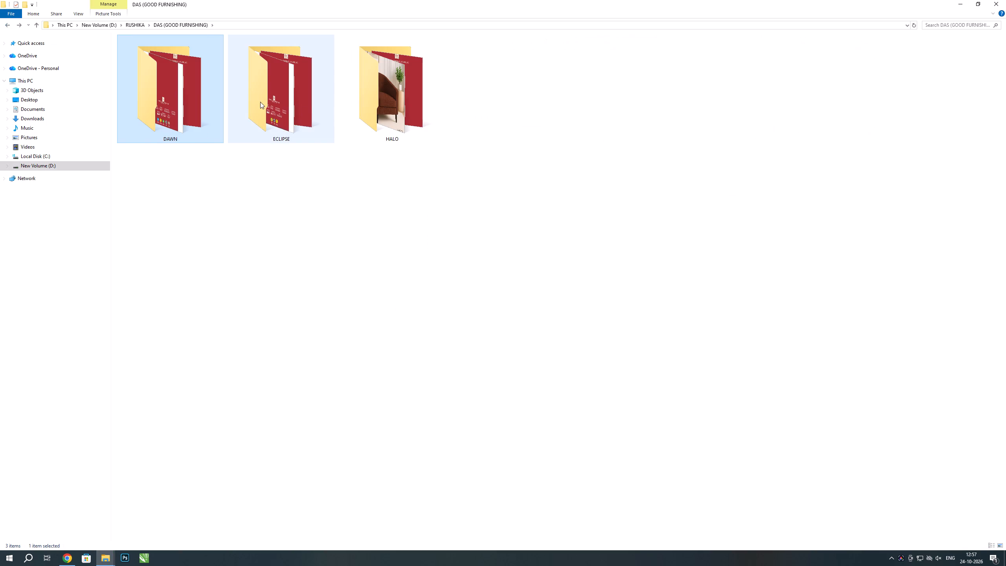
double_click(260, 102)
right_click(170, 100)
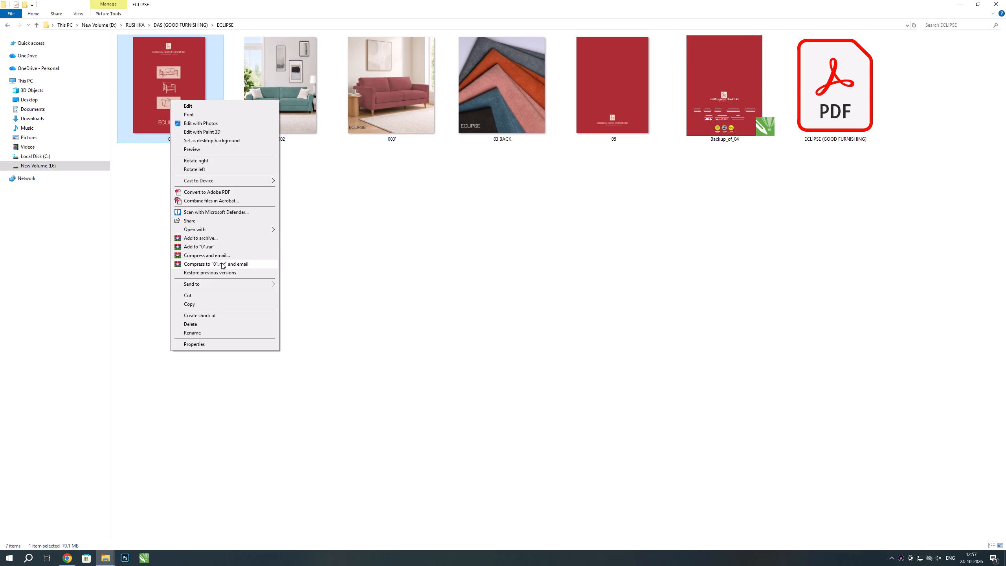
click(209, 303)
In the shared ECLIPSE folder, show extra large icons and replace cover file 01 by permanently deleting it and pasting the copied one.
key(alt+Tab)
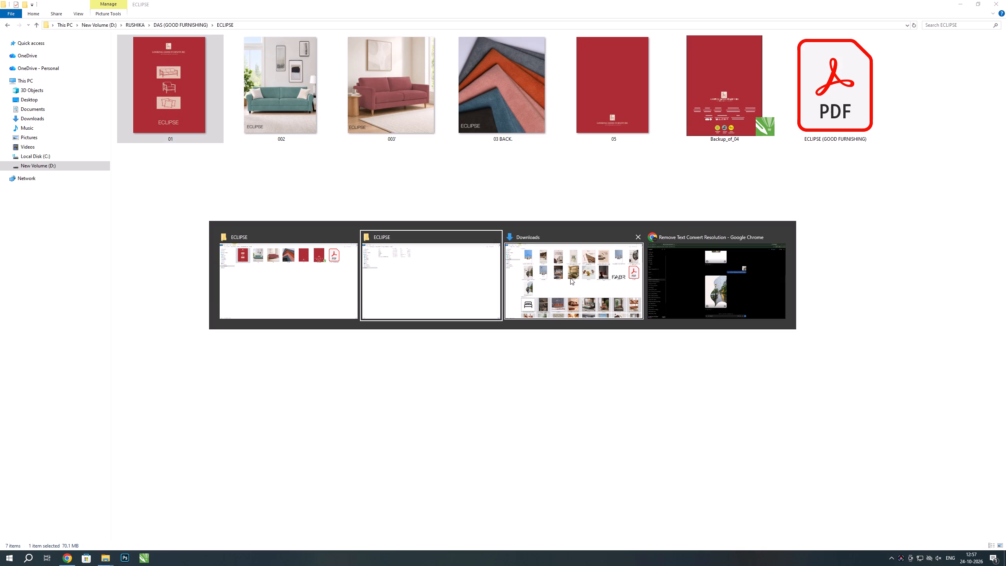
right_click(206, 140)
click(227, 145)
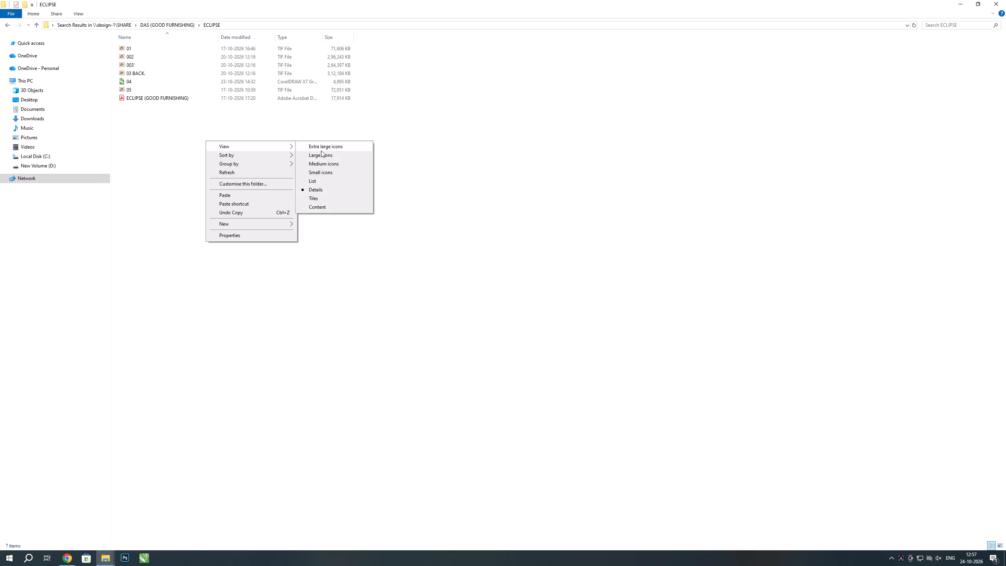
click(322, 145)
click(318, 253)
click(181, 105)
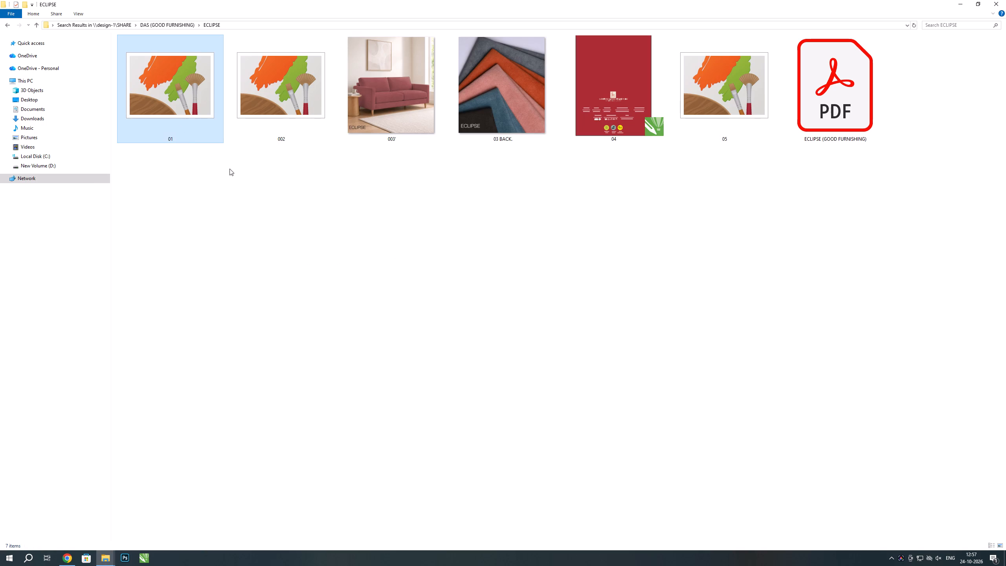
key(Delete)
click(541, 309)
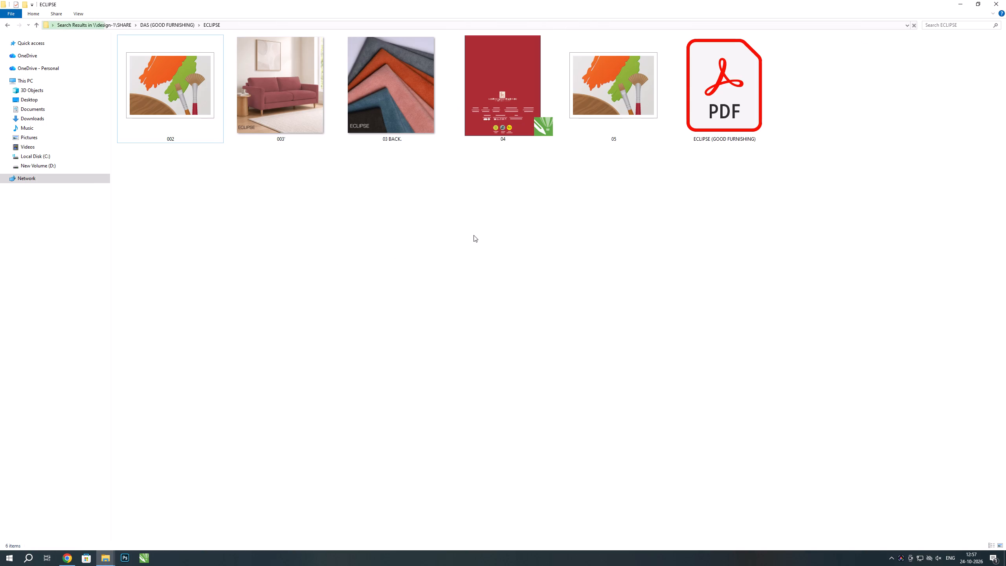
key(ctrl+v)
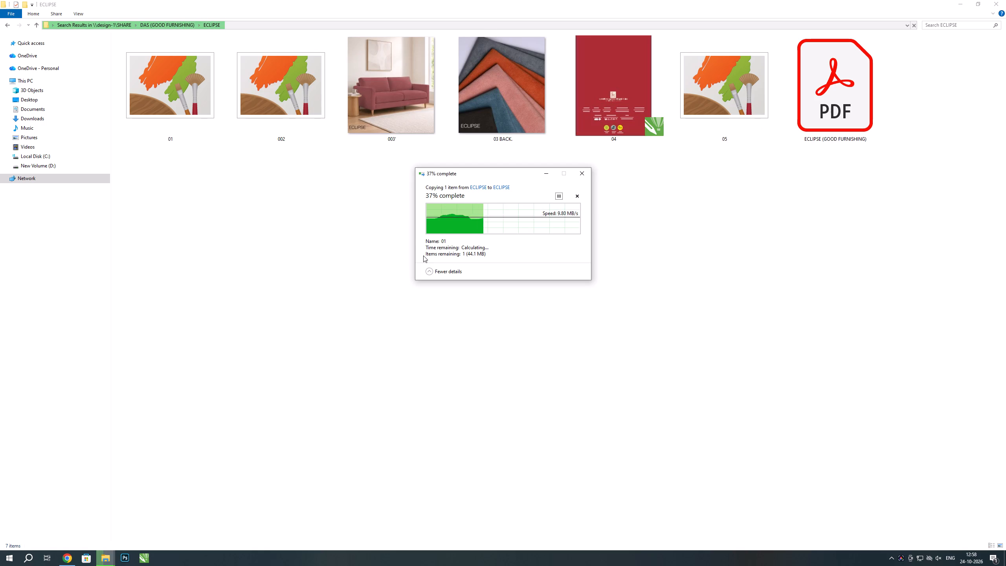
Copy the updated cover file 001 from the HALO folder inside DAS (GOOD FURNISHING) on New Volume (D:).
key(alt+Tab)
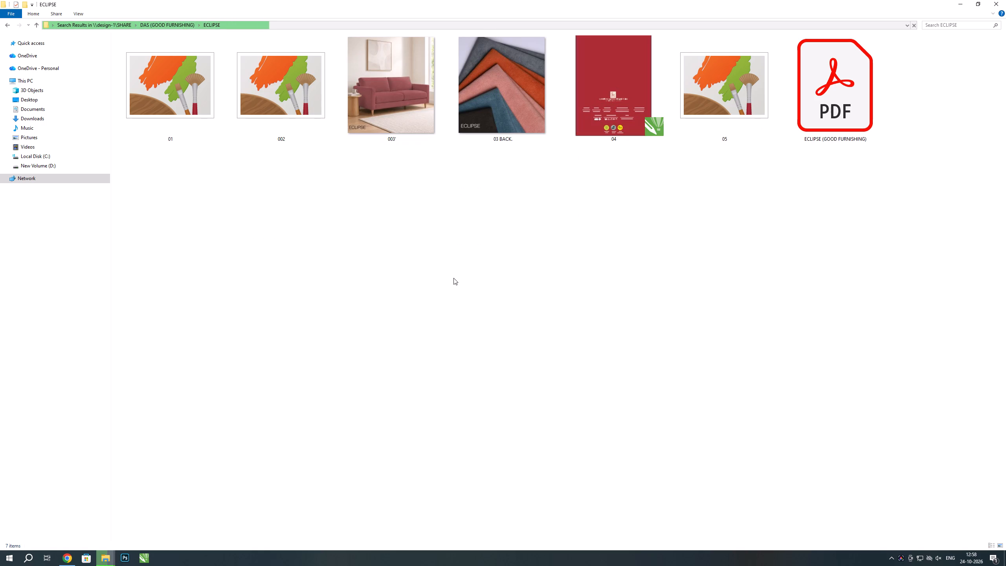
key(alt+Tab)
key(alt+Tab)
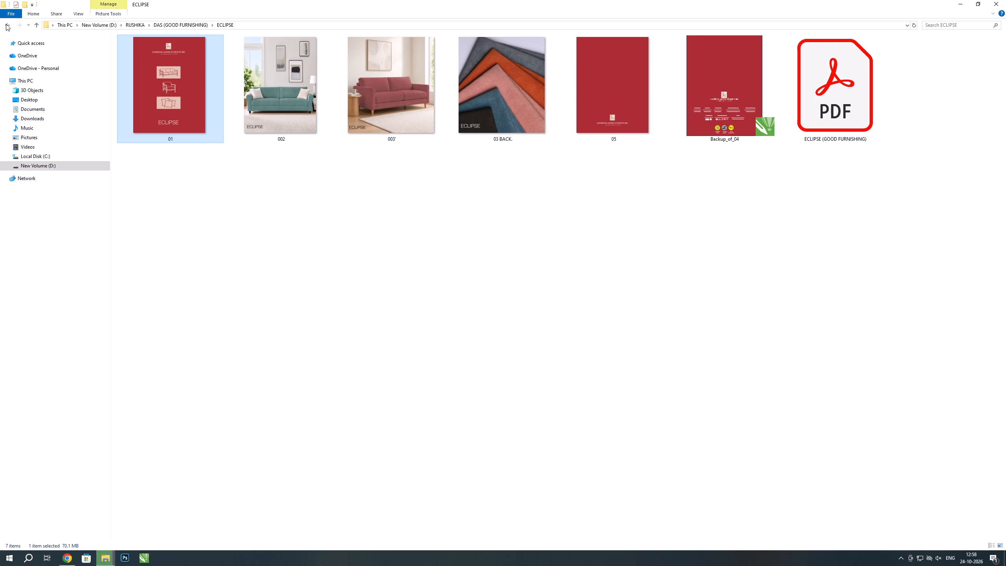
click(9, 24)
double_click(363, 92)
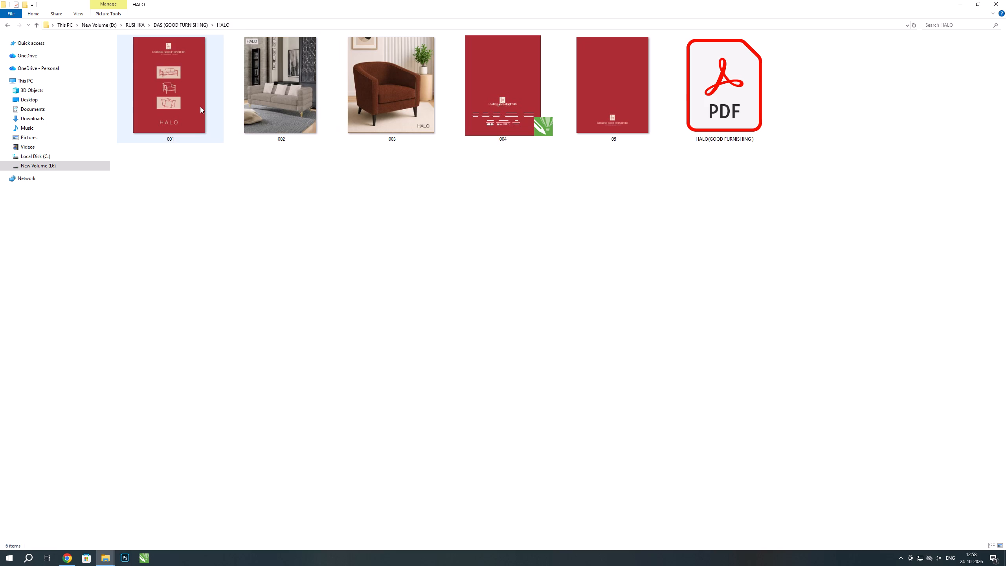
right_click(200, 107)
click(222, 311)
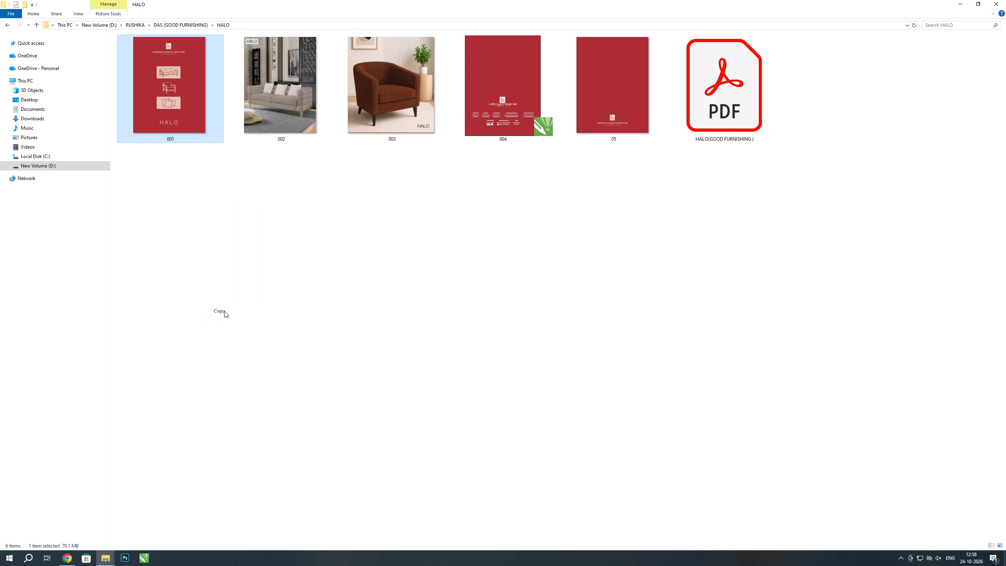
click(430, 248)
Replace cover file 001 in the shared HALO folder by permanently deleting the old file and pasting the copied one.
key(alt+Tab)
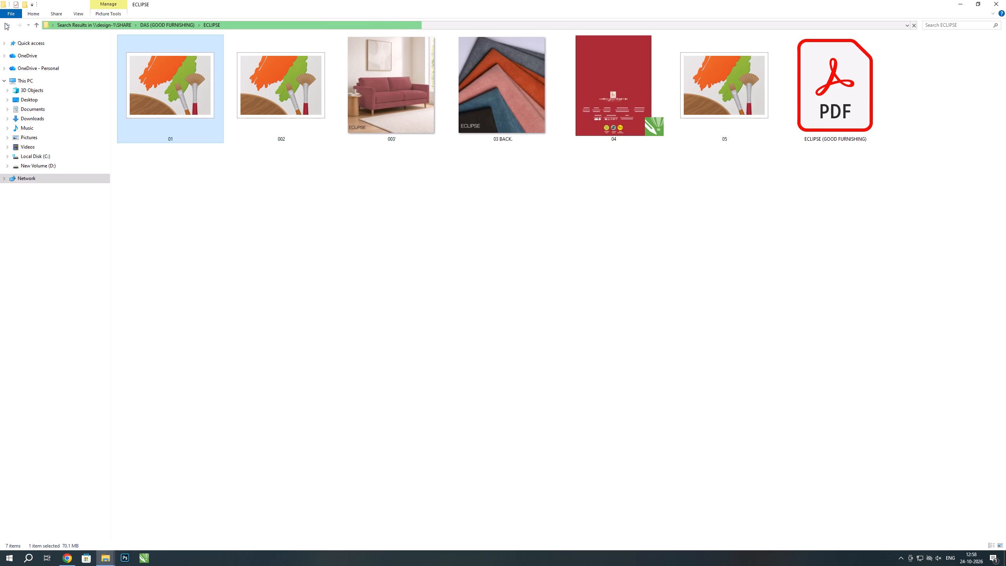
click(5, 22)
double_click(499, 89)
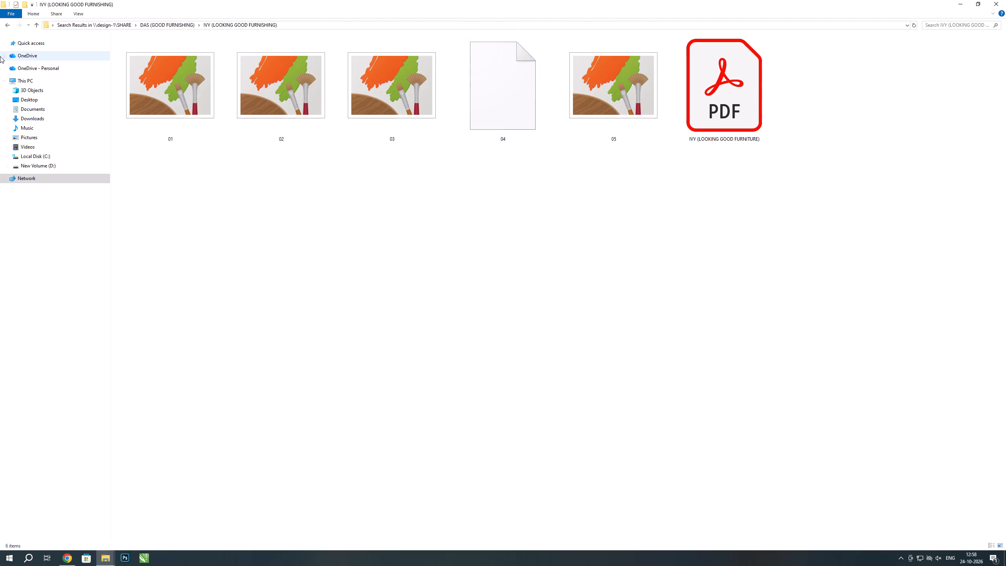
click(4, 22)
double_click(371, 82)
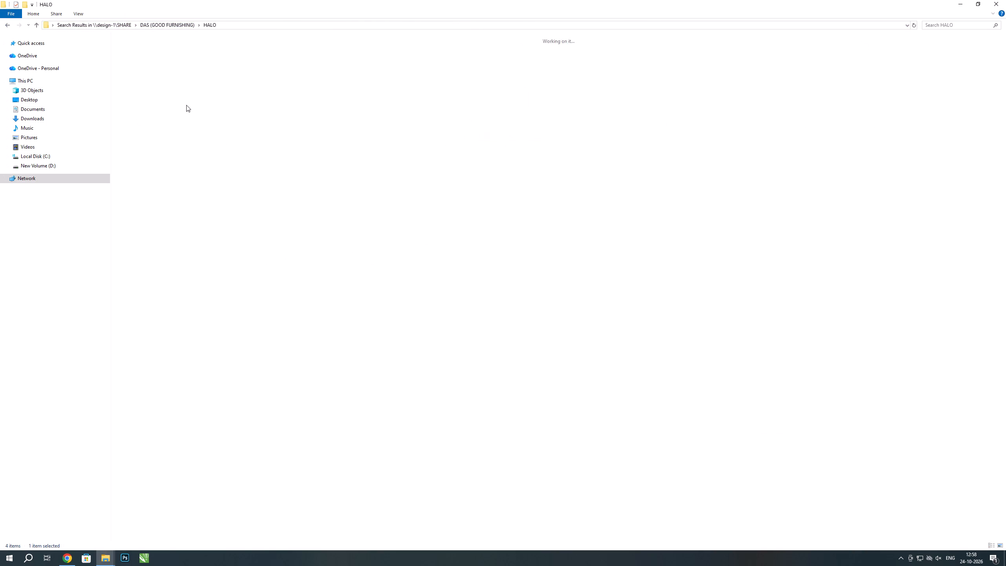
click(185, 105)
key(Delete)
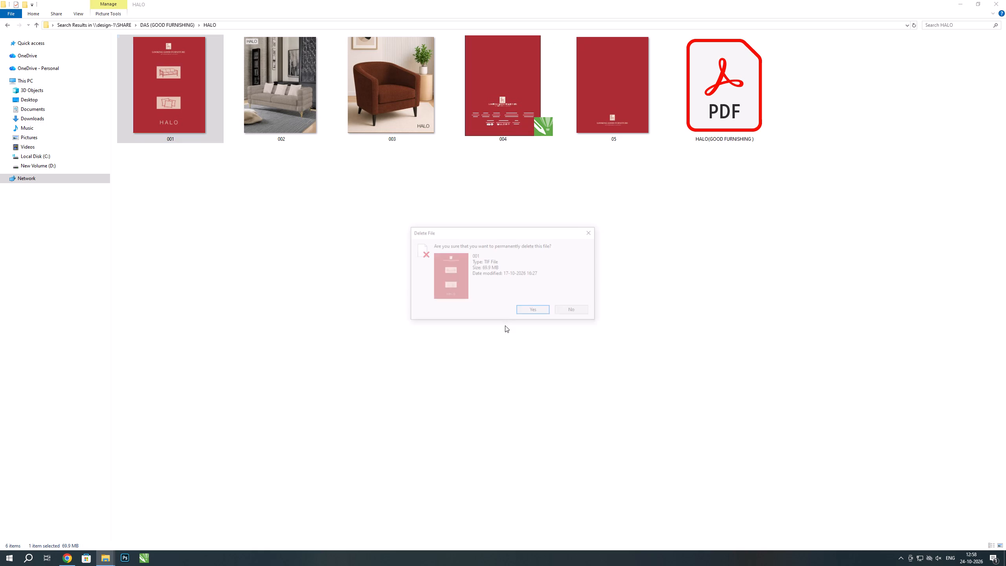
click(516, 307)
click(525, 312)
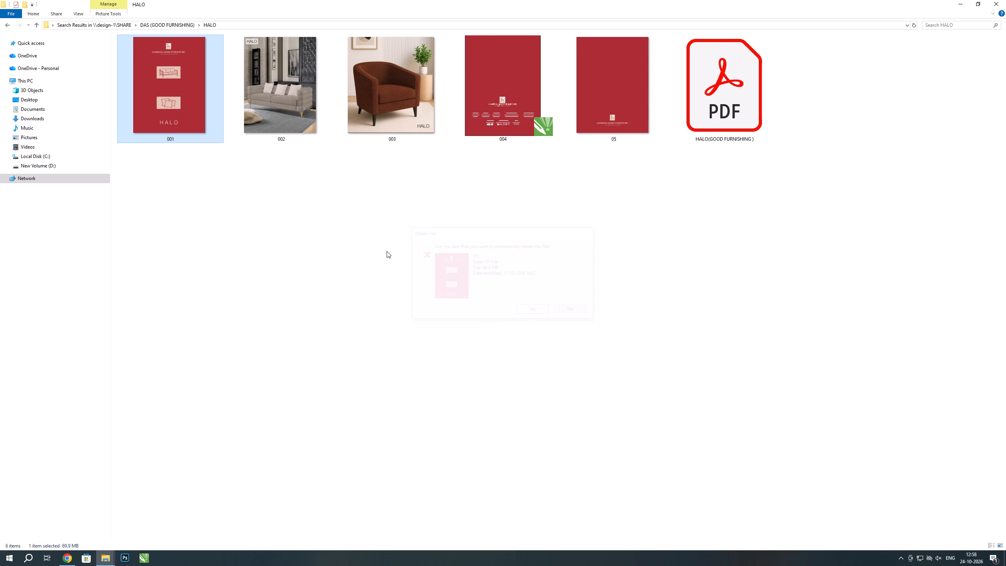
key(ctrl+v)
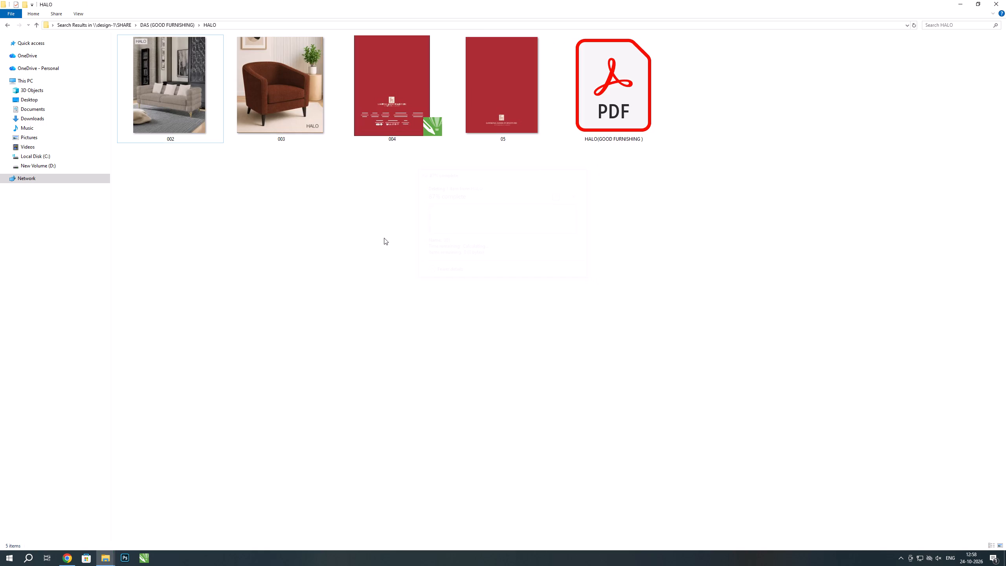
click(311, 250)
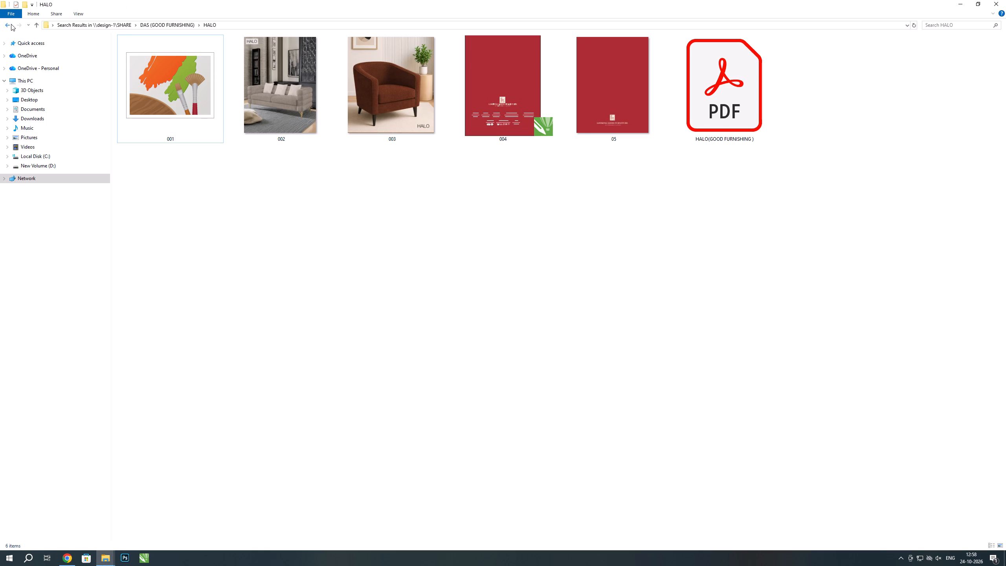
click(11, 24)
double_click(193, 91)
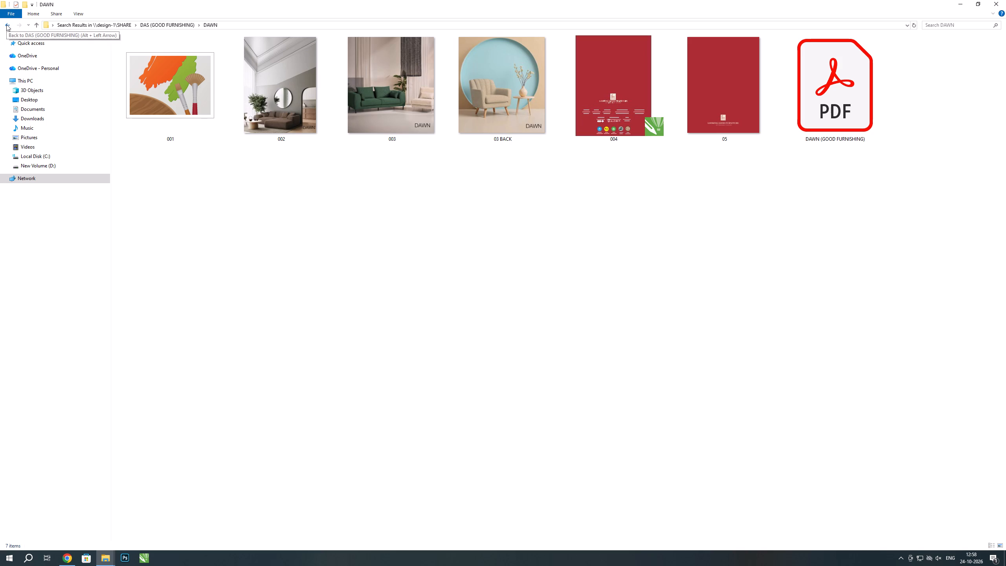
click(11, 26)
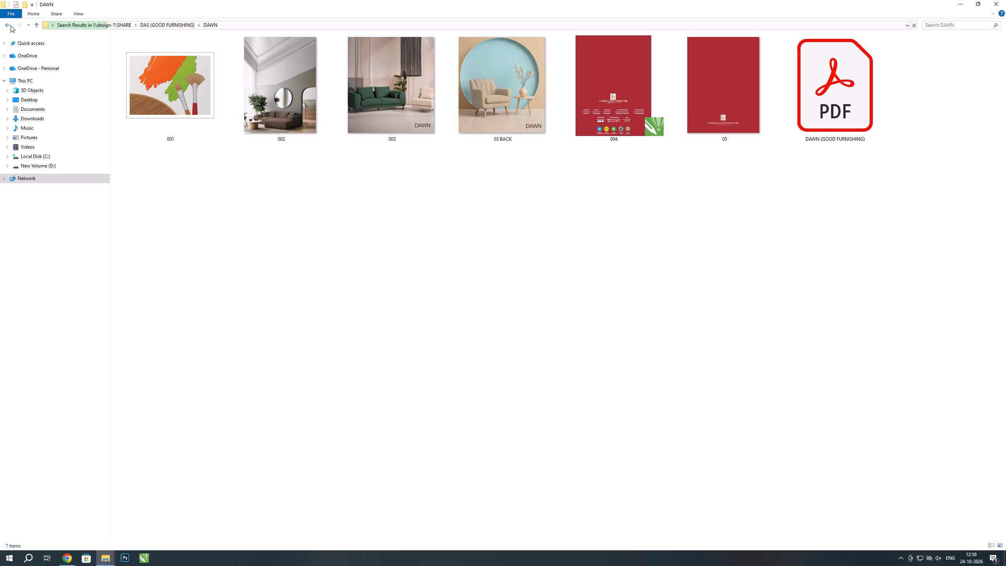
double_click(289, 81)
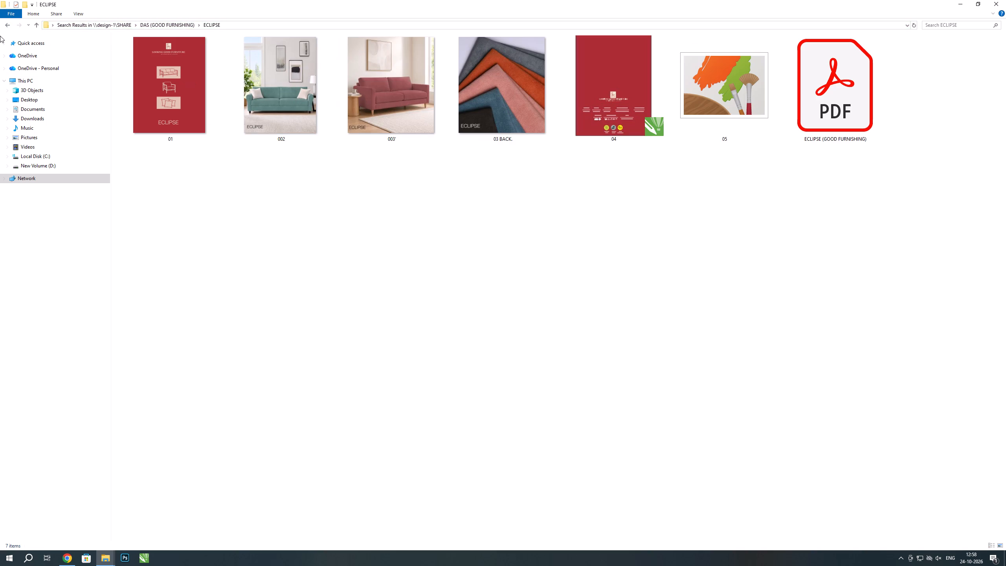
click(5, 20)
double_click(364, 73)
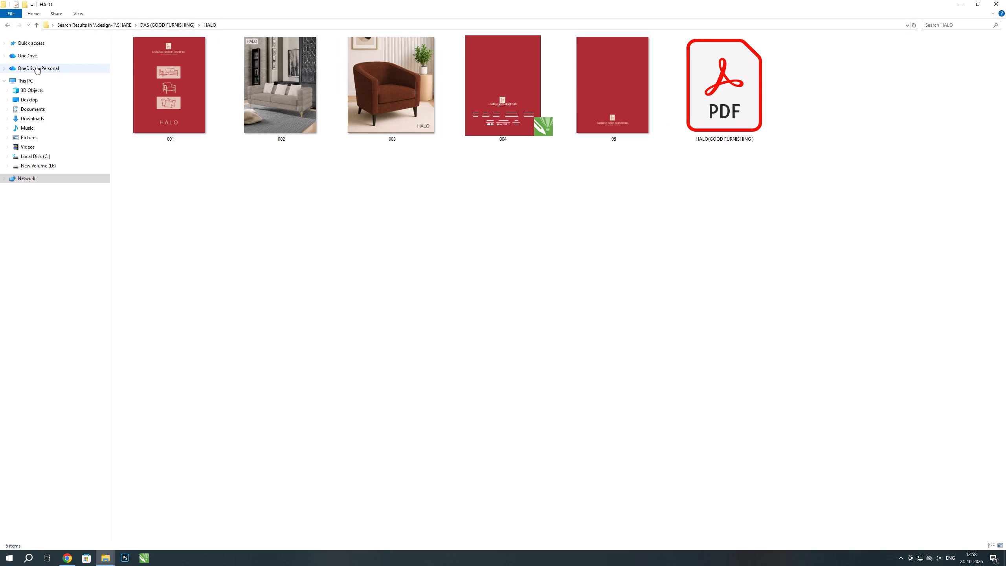